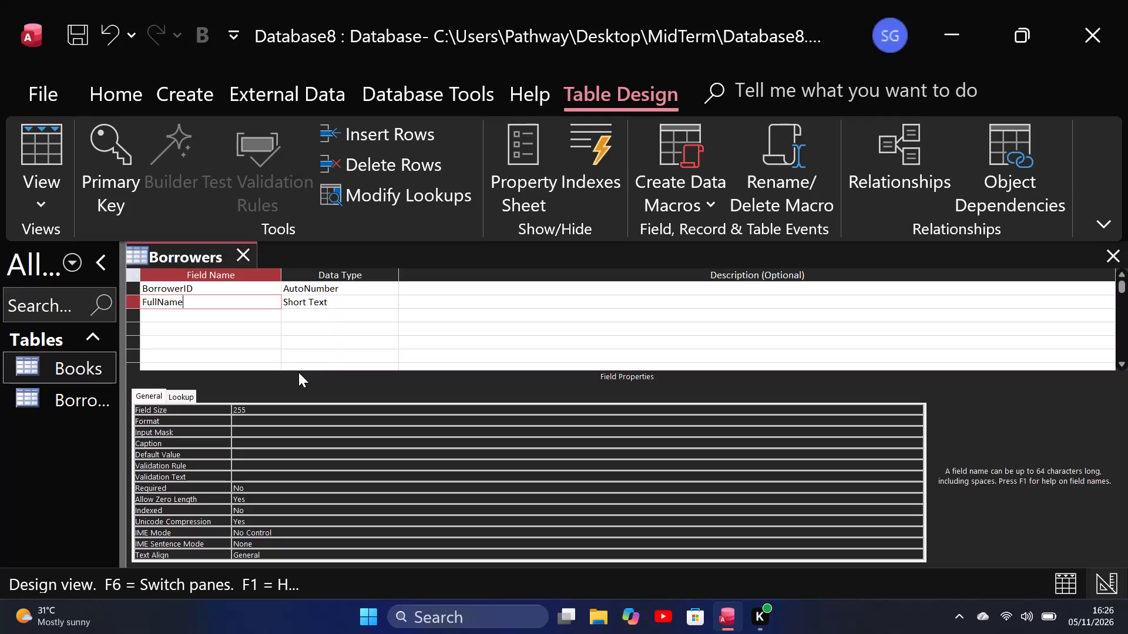
Add a ContactNumber field with the Short Text data type below FullName in the Borrowers table.
left_click(213, 312)
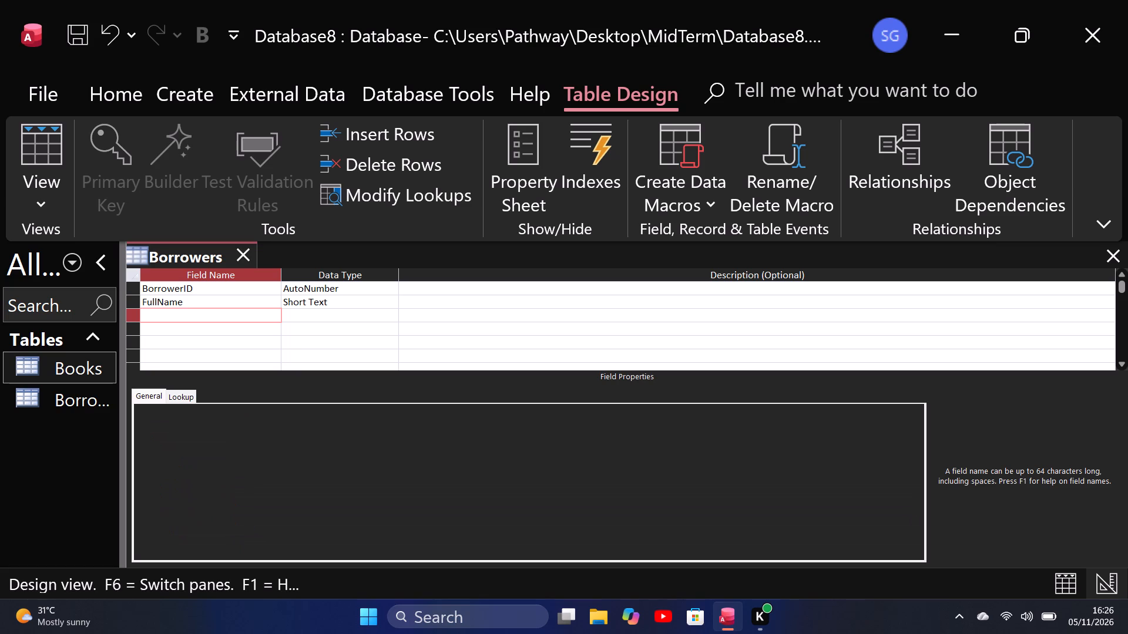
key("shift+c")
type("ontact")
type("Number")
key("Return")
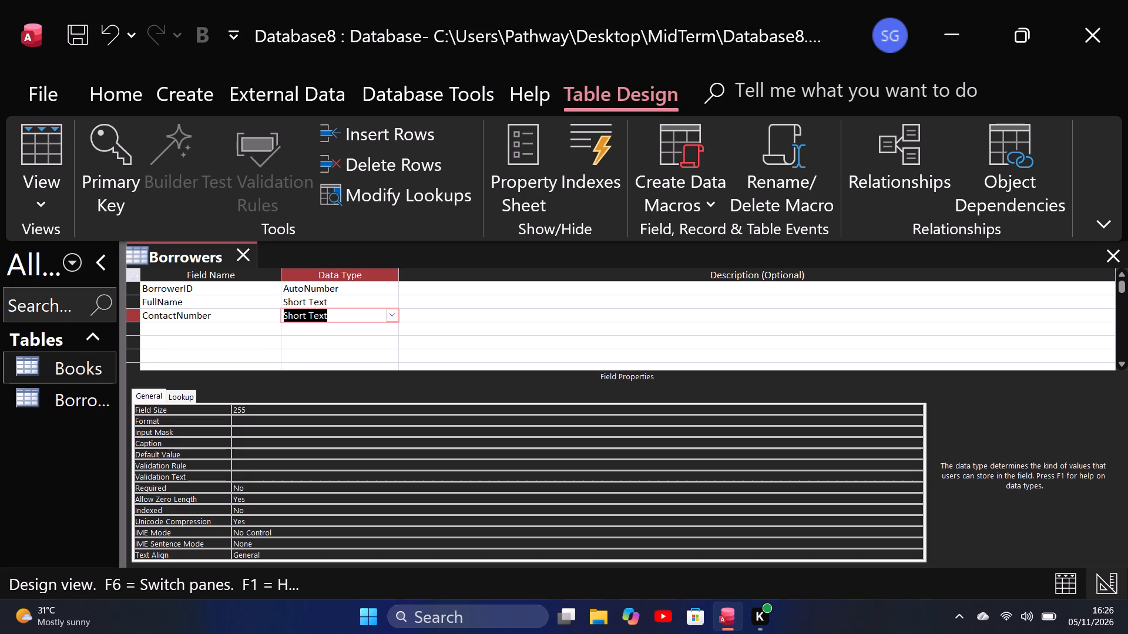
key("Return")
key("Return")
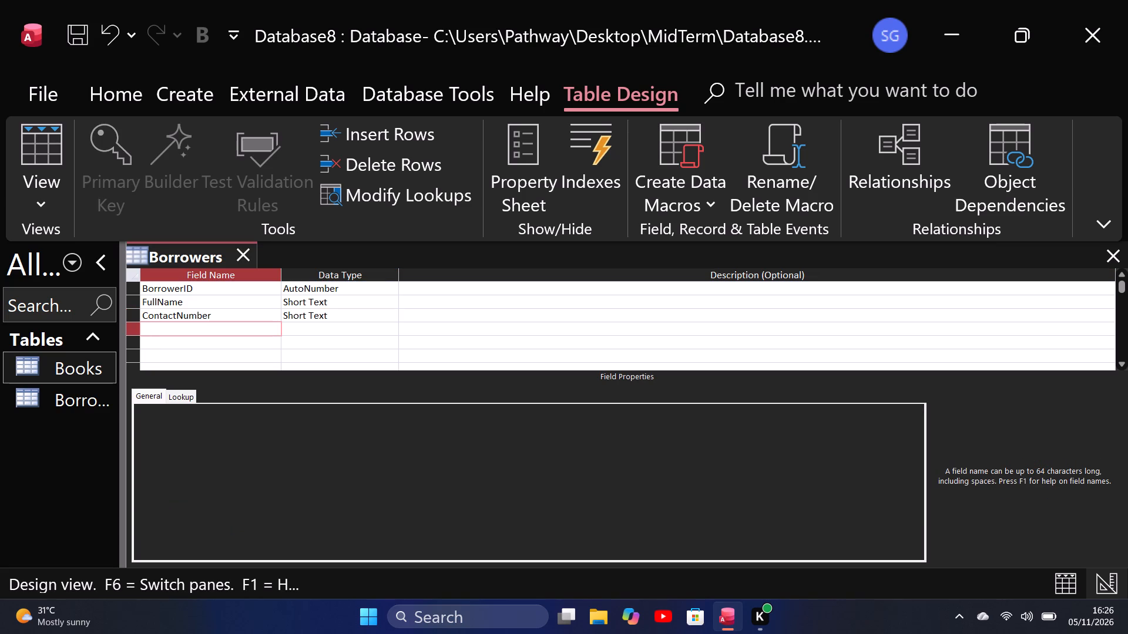
Add a BookID field with the Short Text data type below ContactNumber.
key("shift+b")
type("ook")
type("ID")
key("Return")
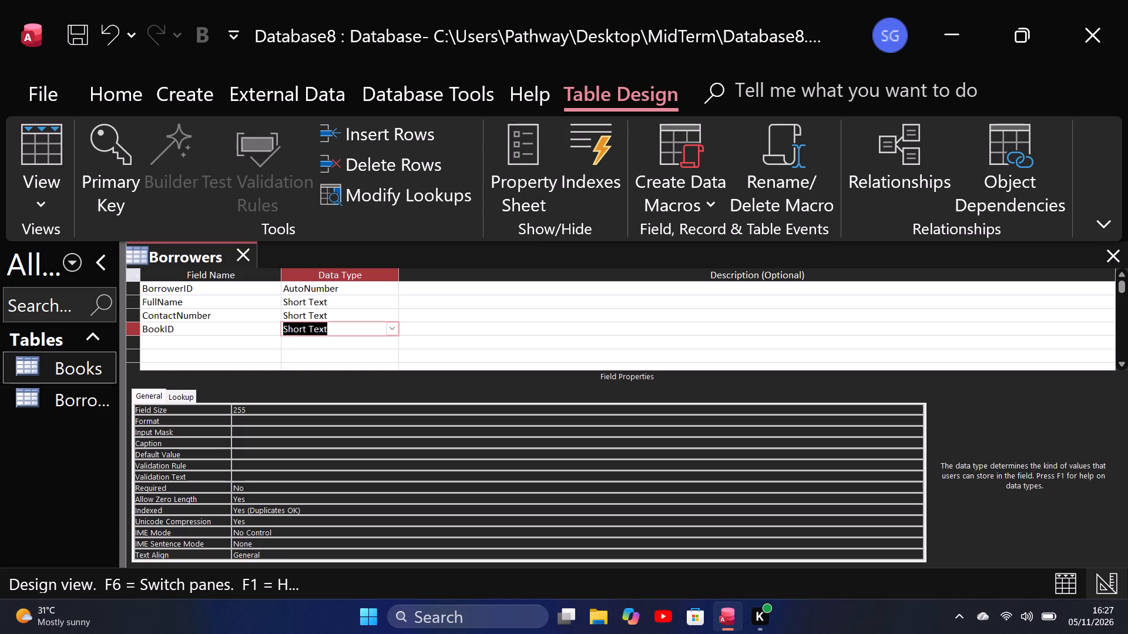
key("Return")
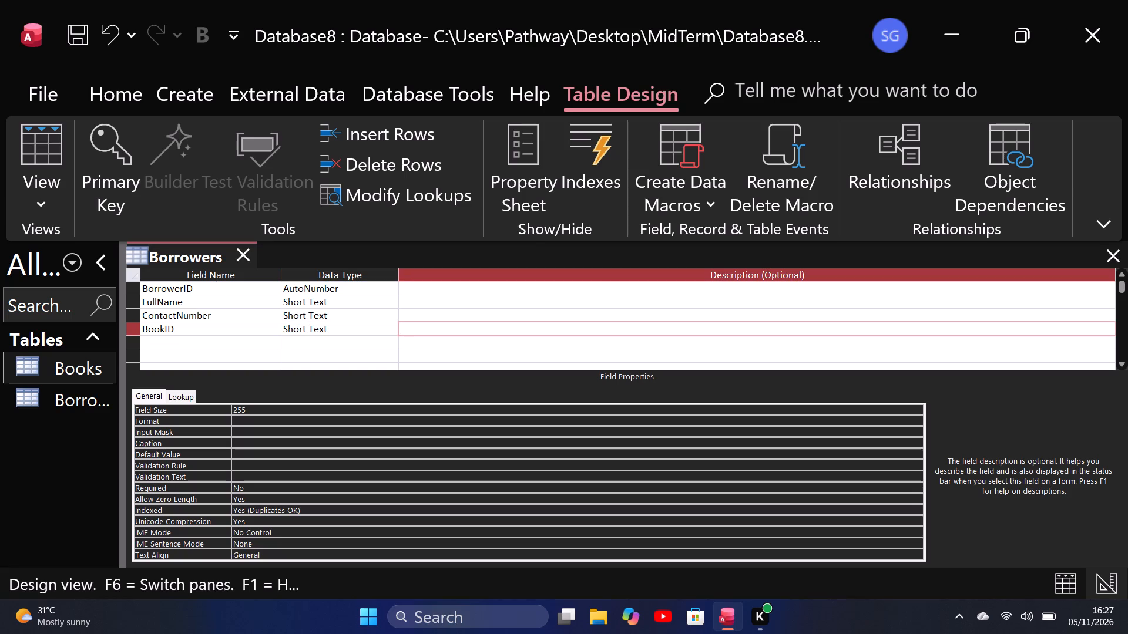
Set the BookID field as the primary key of the Borrowers table.
right_click(424, 328)
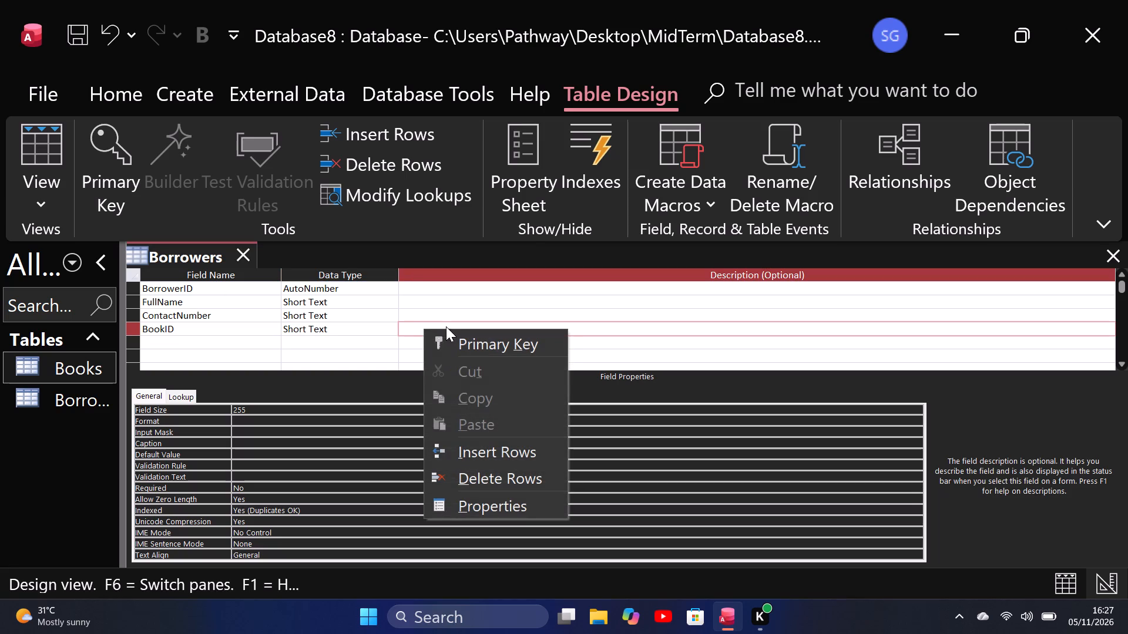
left_click(450, 338)
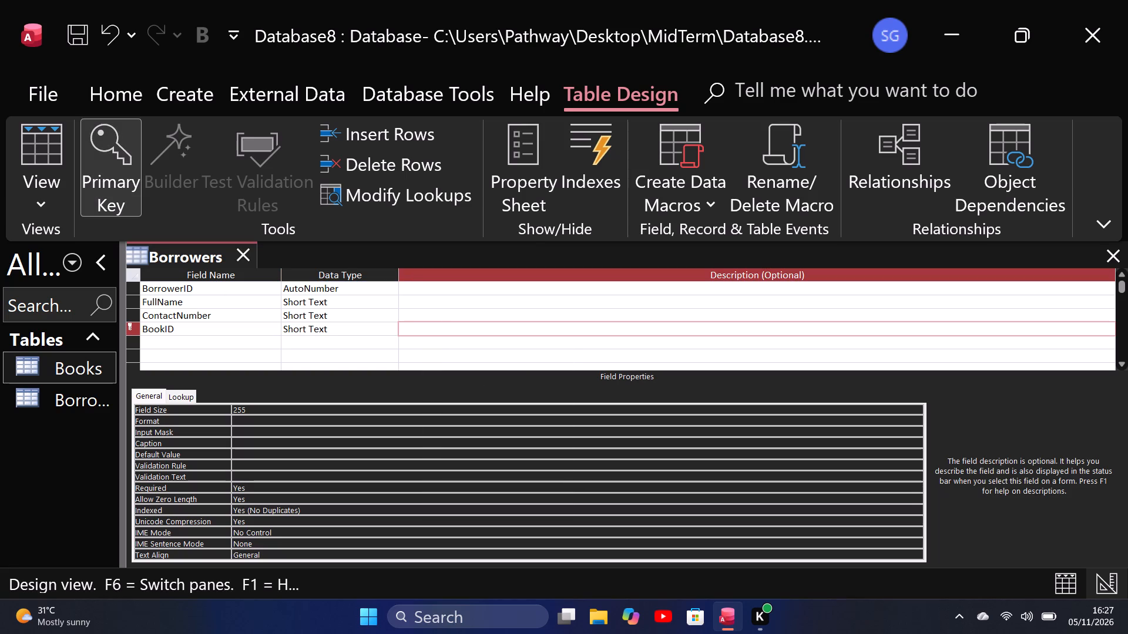
Add a DateBorrowed field below BookID and set its data type to Date/Time.
left_click(221, 346)
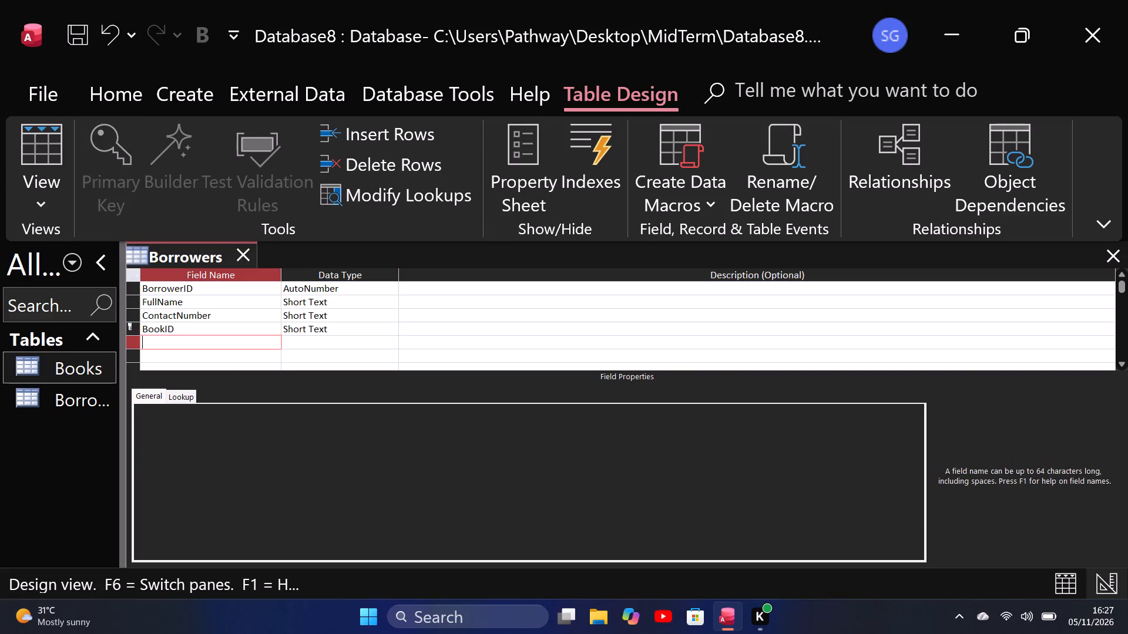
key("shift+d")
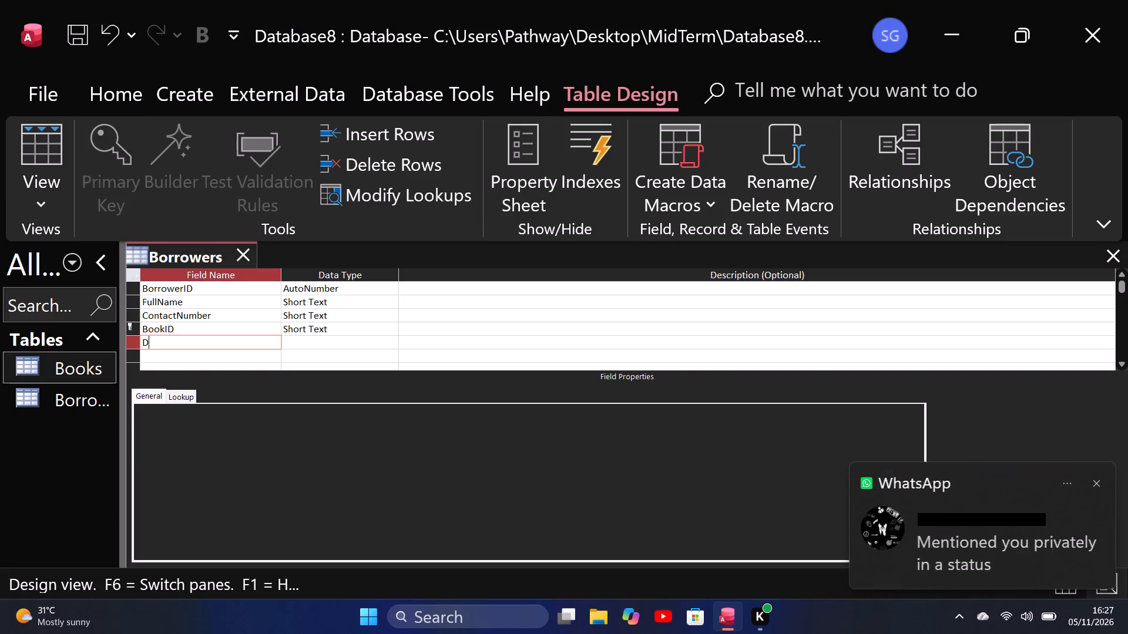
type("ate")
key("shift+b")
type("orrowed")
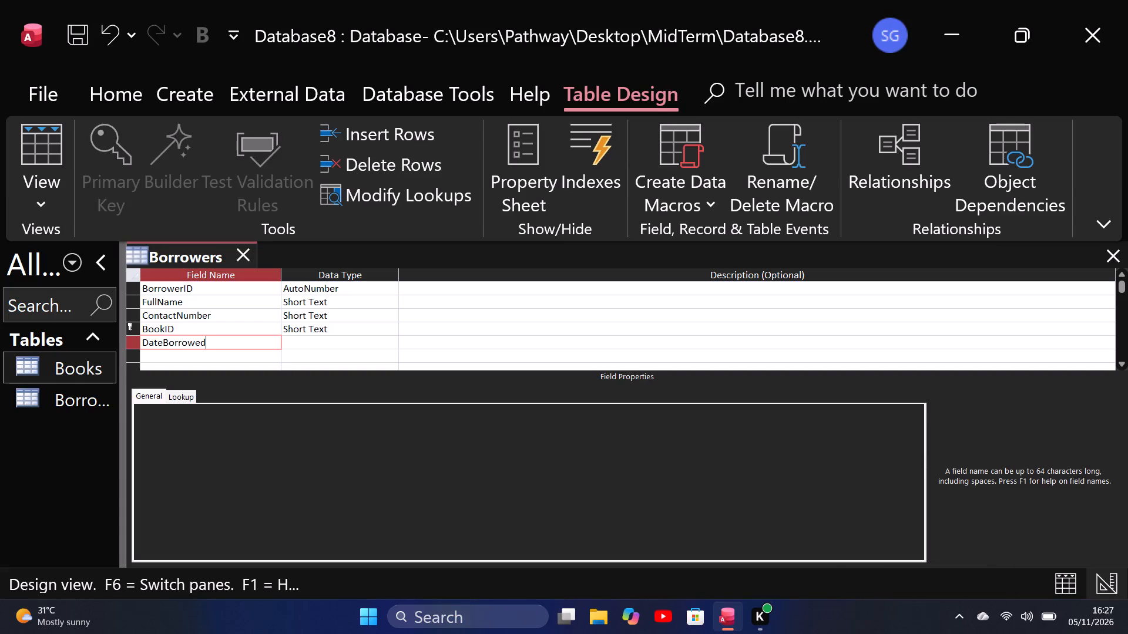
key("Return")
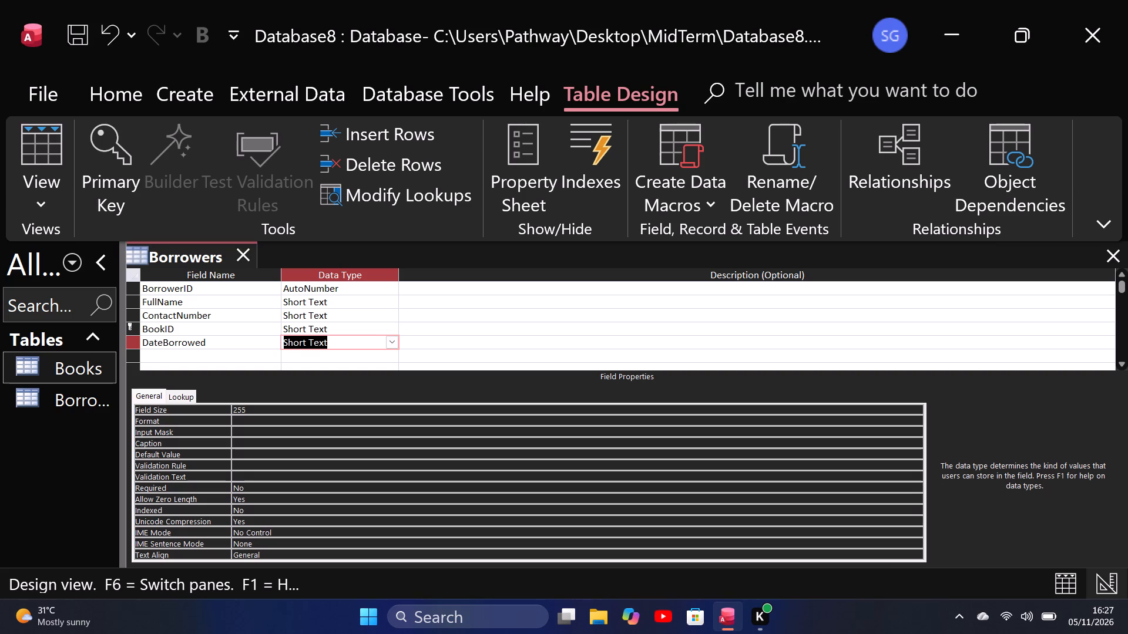
left_click(387, 349)
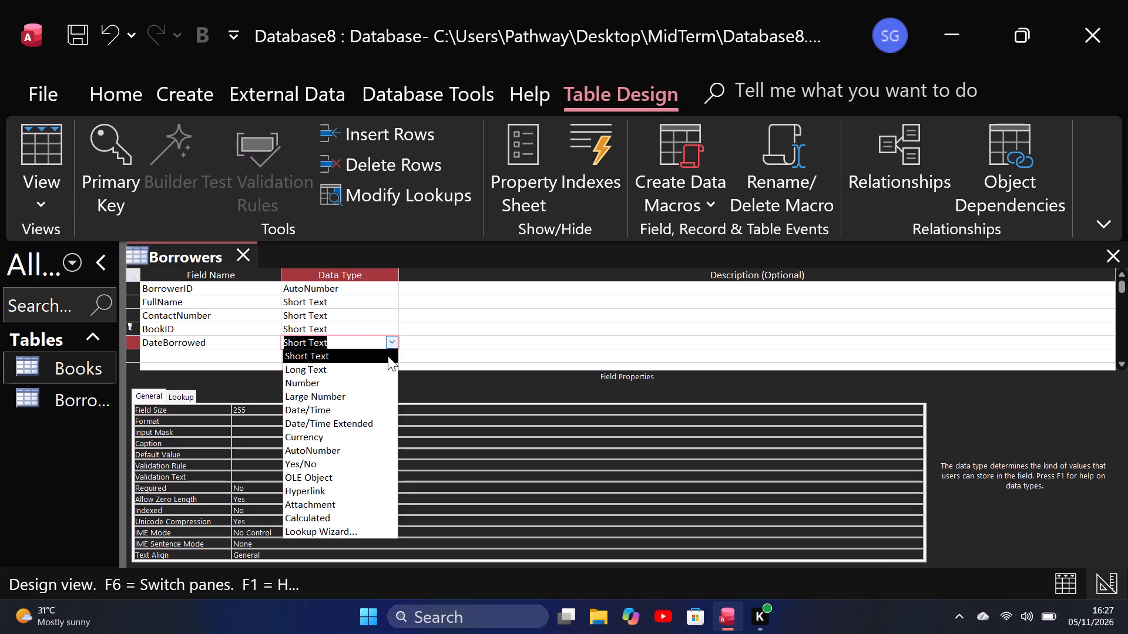
left_click(371, 413)
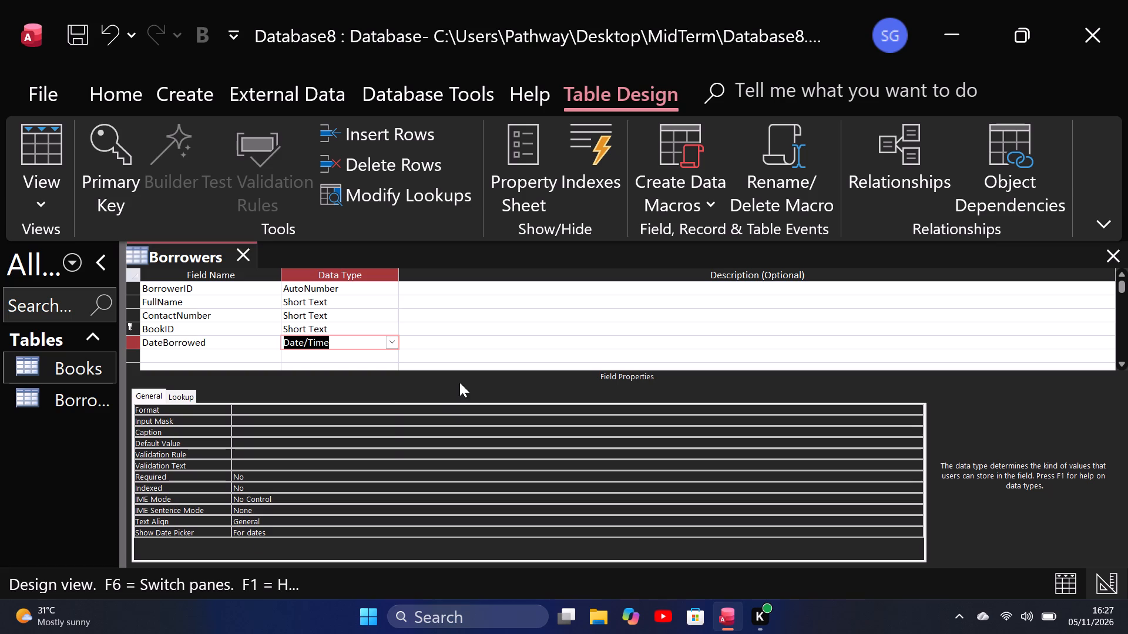
Enter the description "Date the book was borrowed" for the DateBorrowed field.
left_click(424, 342)
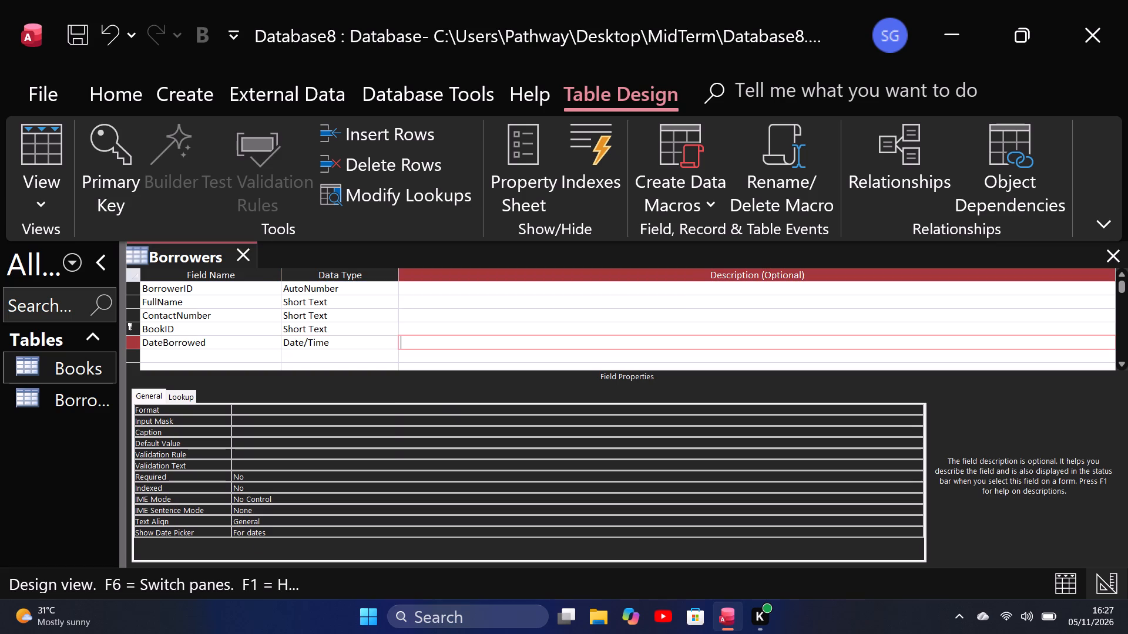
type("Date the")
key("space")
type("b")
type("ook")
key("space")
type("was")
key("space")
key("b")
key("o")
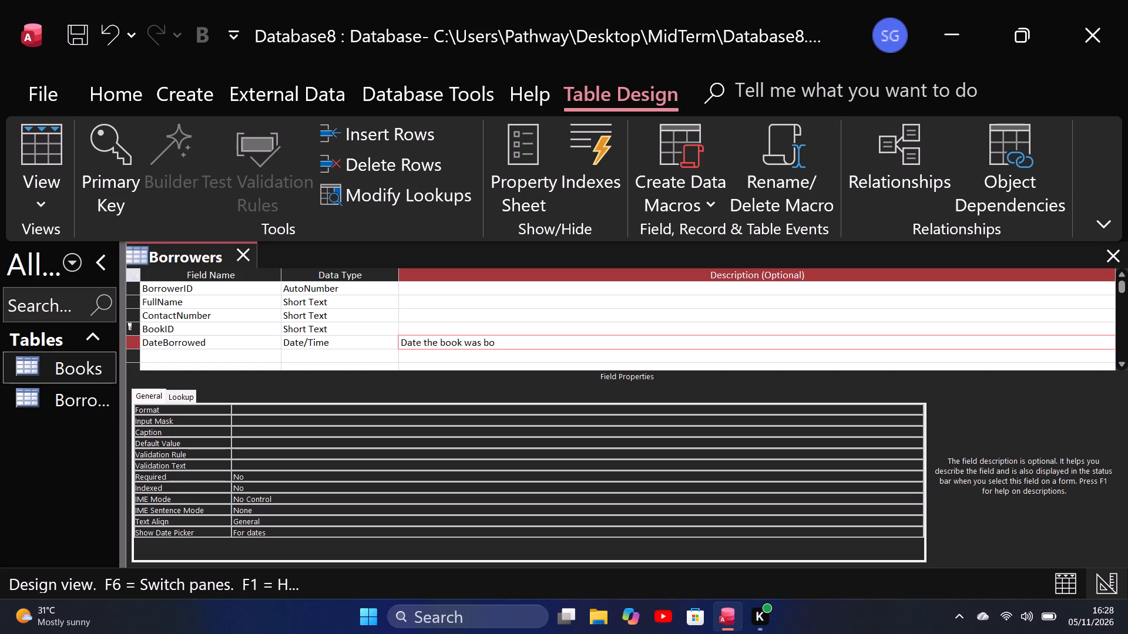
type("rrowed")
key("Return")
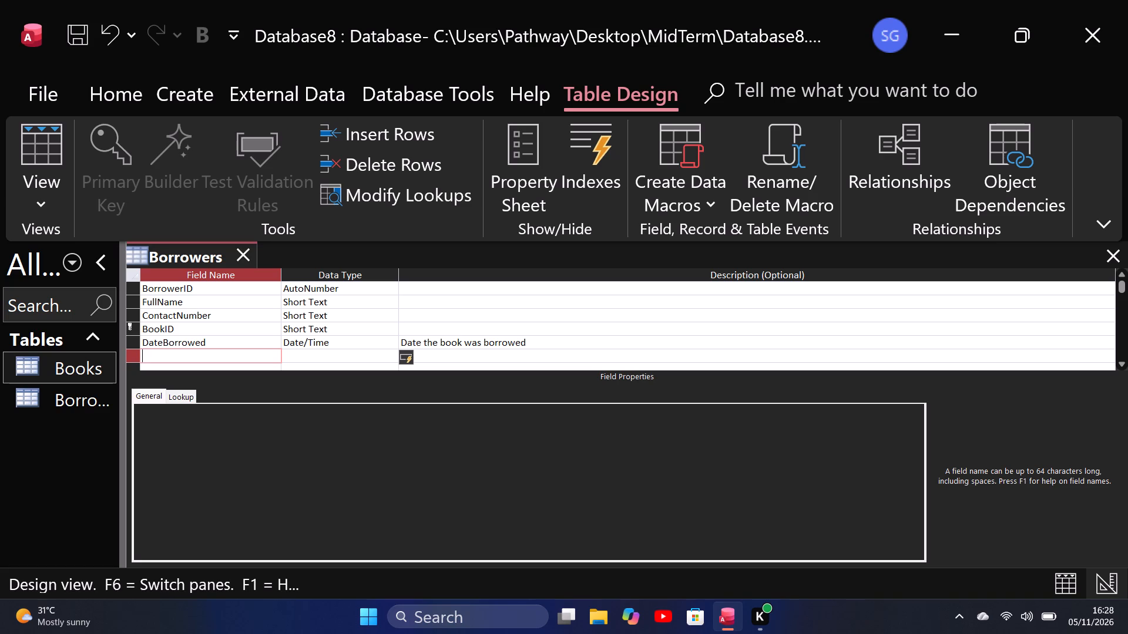
Close the Borrowers table and save the changes to its design.
left_click(243, 251)
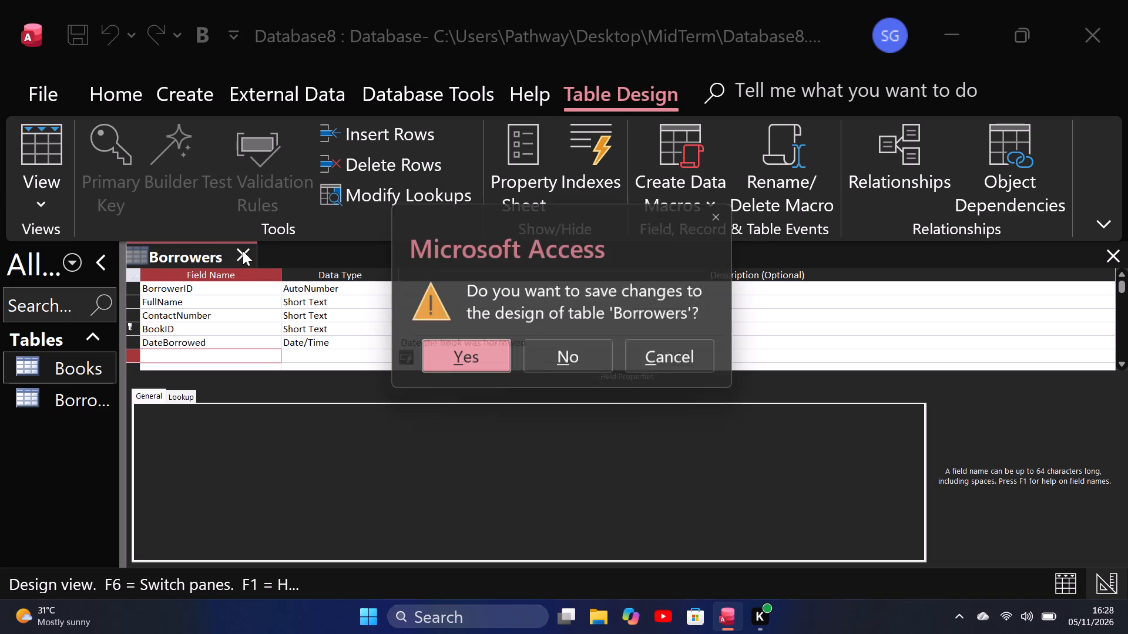
left_click(439, 362)
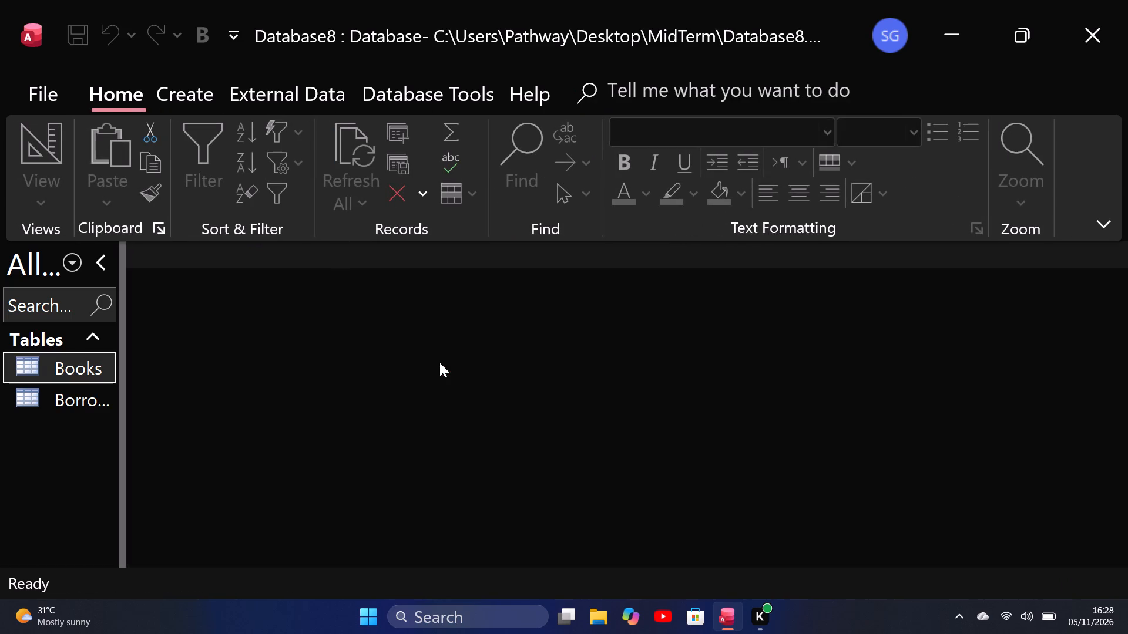
Collapse the Tables group in the list of database objects.
left_click(99, 336)
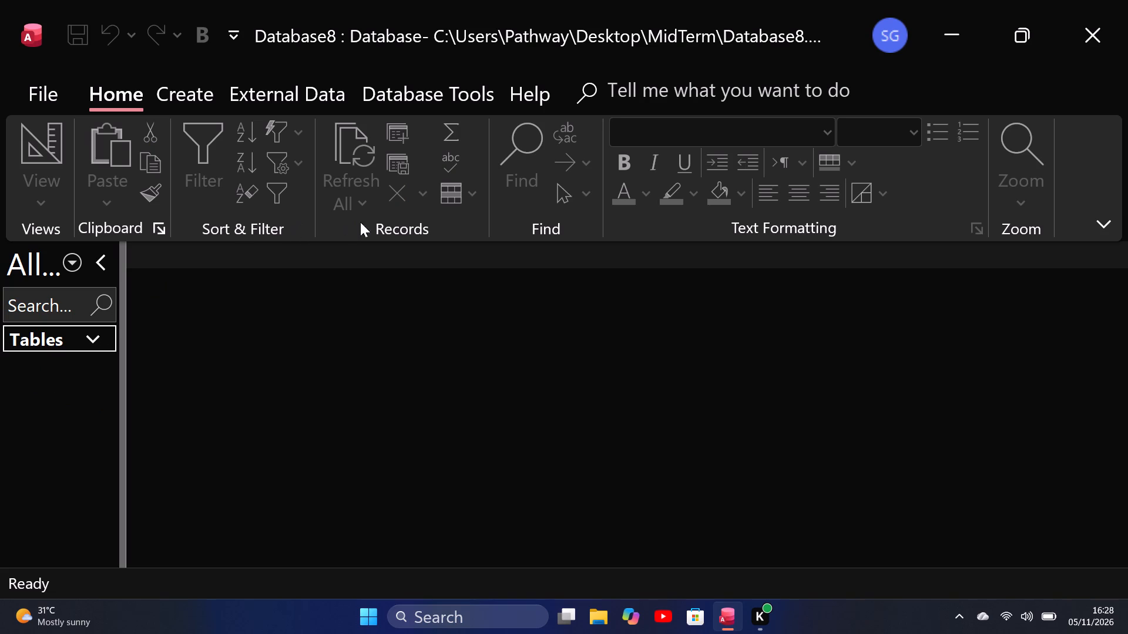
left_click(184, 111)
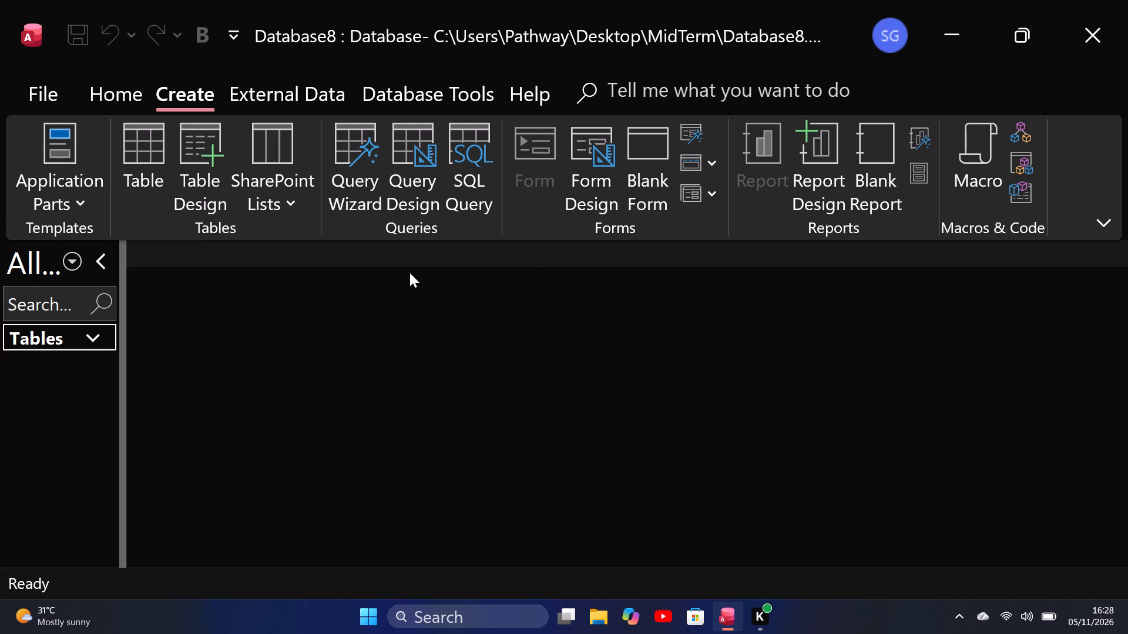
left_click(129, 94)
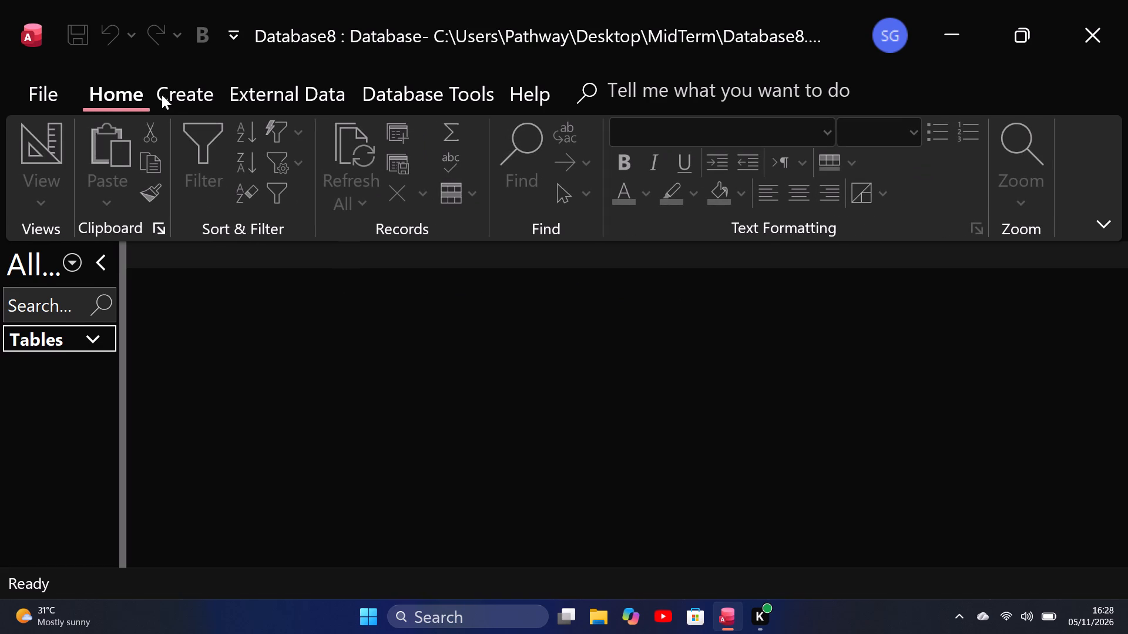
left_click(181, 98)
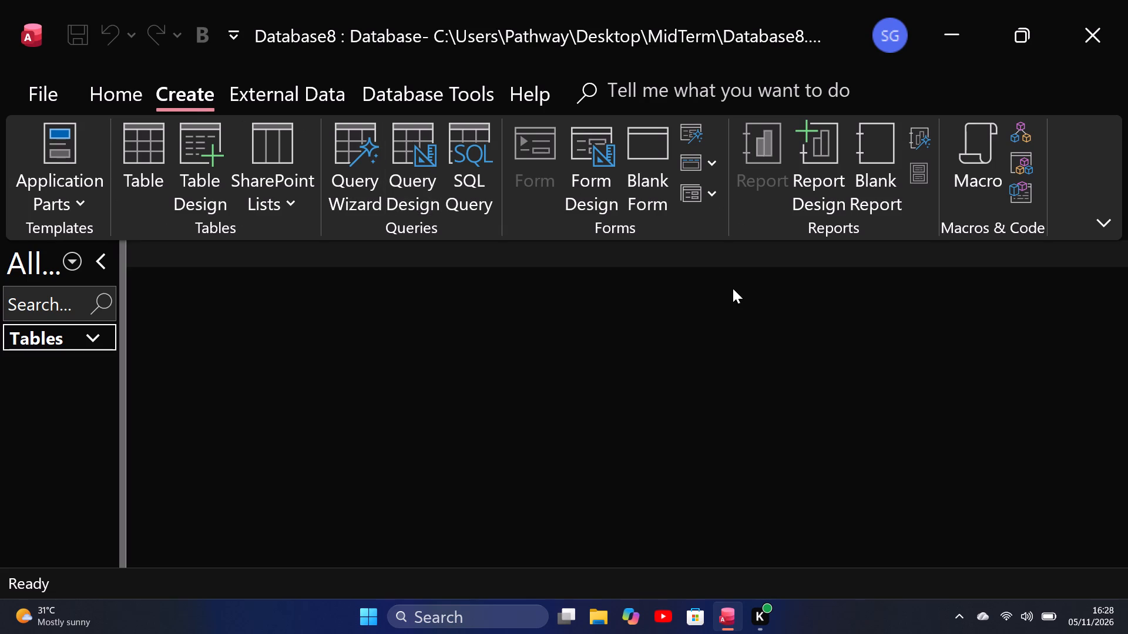
Switch the ribbon display to full-screen mode.
left_click(1095, 221)
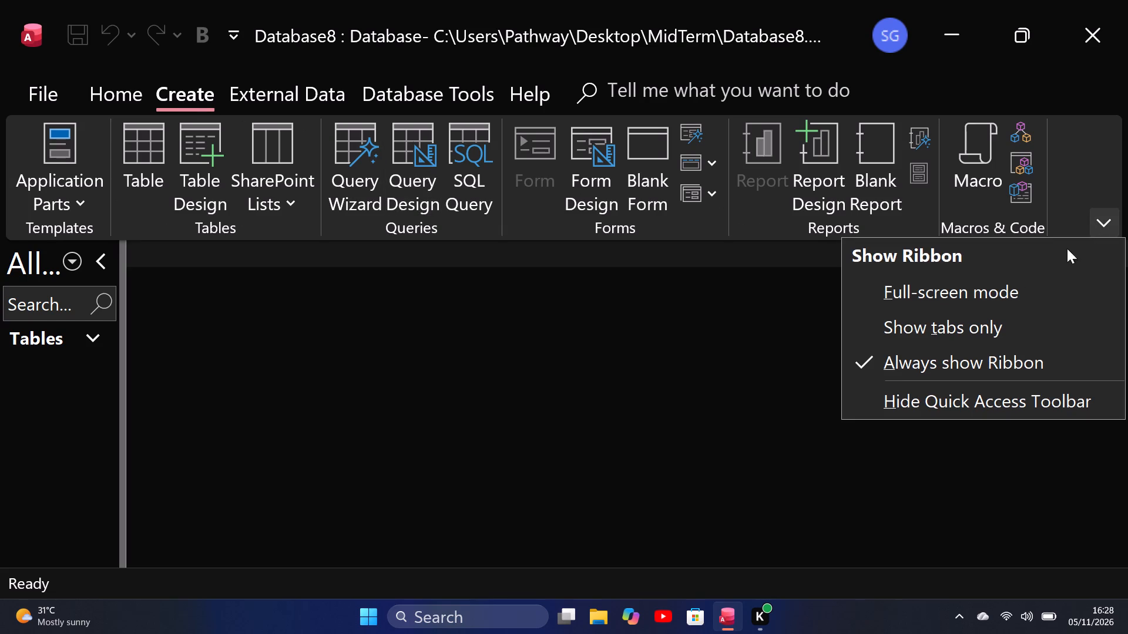
left_click(1003, 291)
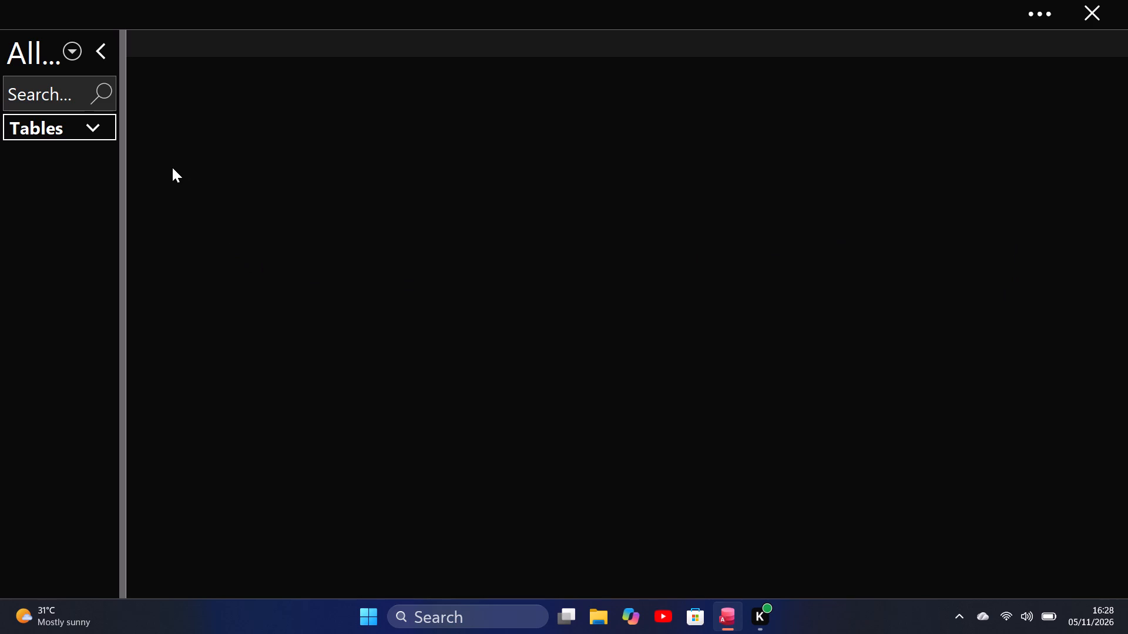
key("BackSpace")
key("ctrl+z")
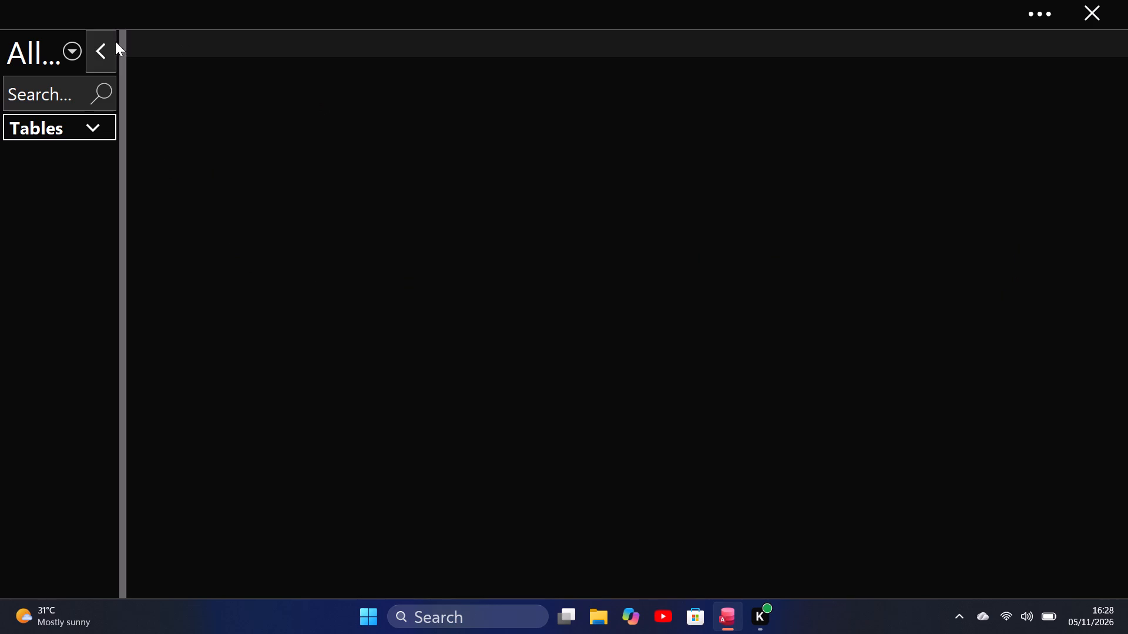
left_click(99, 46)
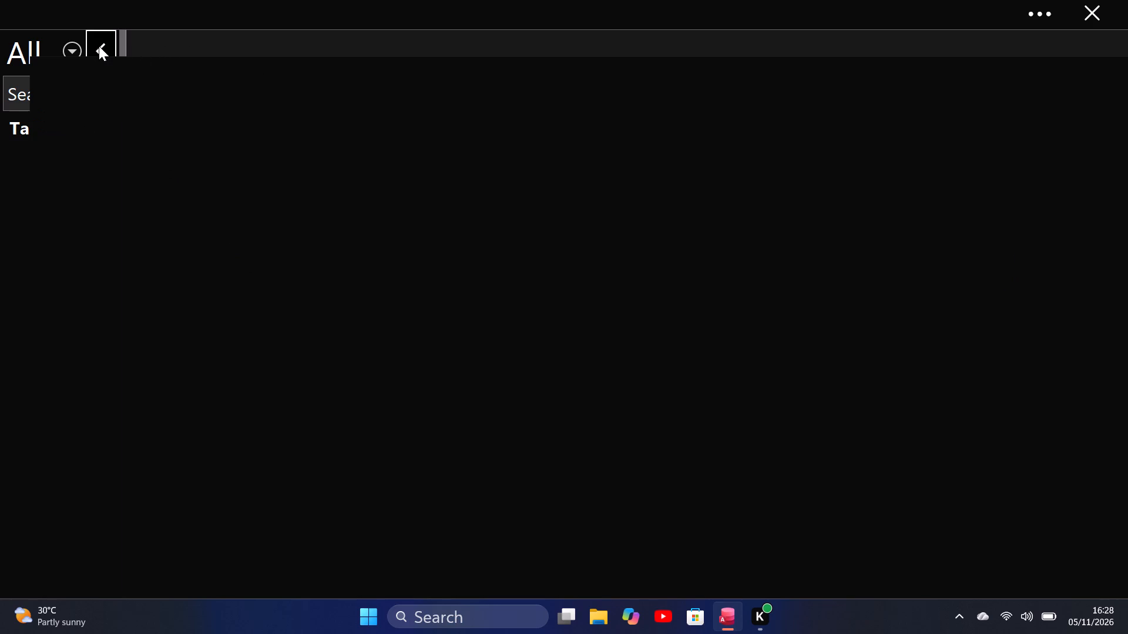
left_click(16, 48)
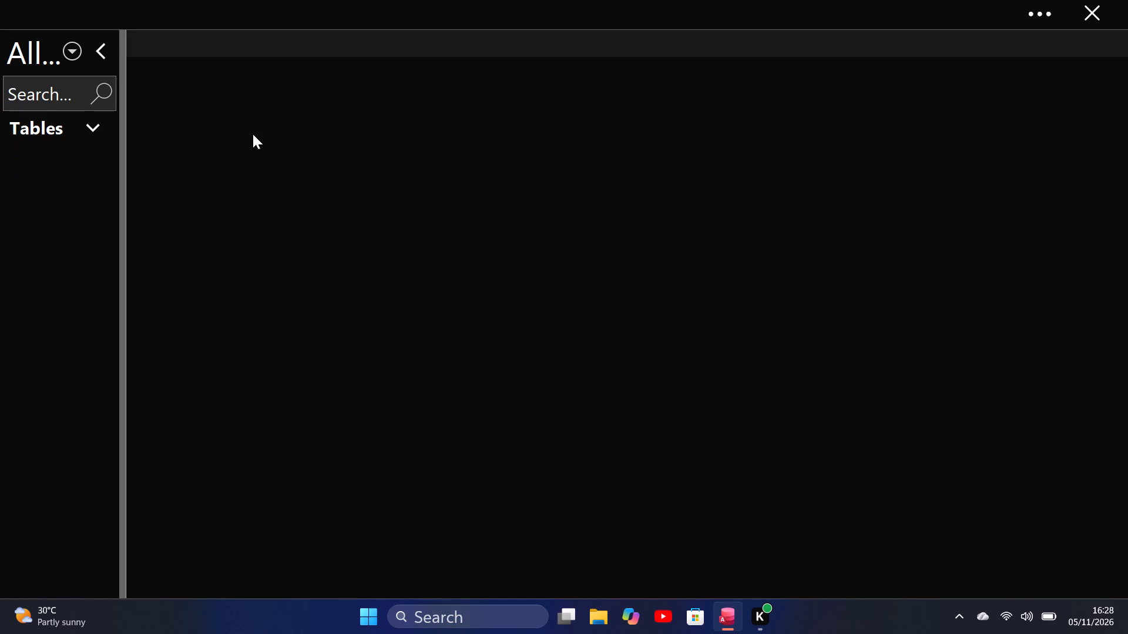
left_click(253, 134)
Expand the Tables group in the list of database objects.
left_click(102, 132)
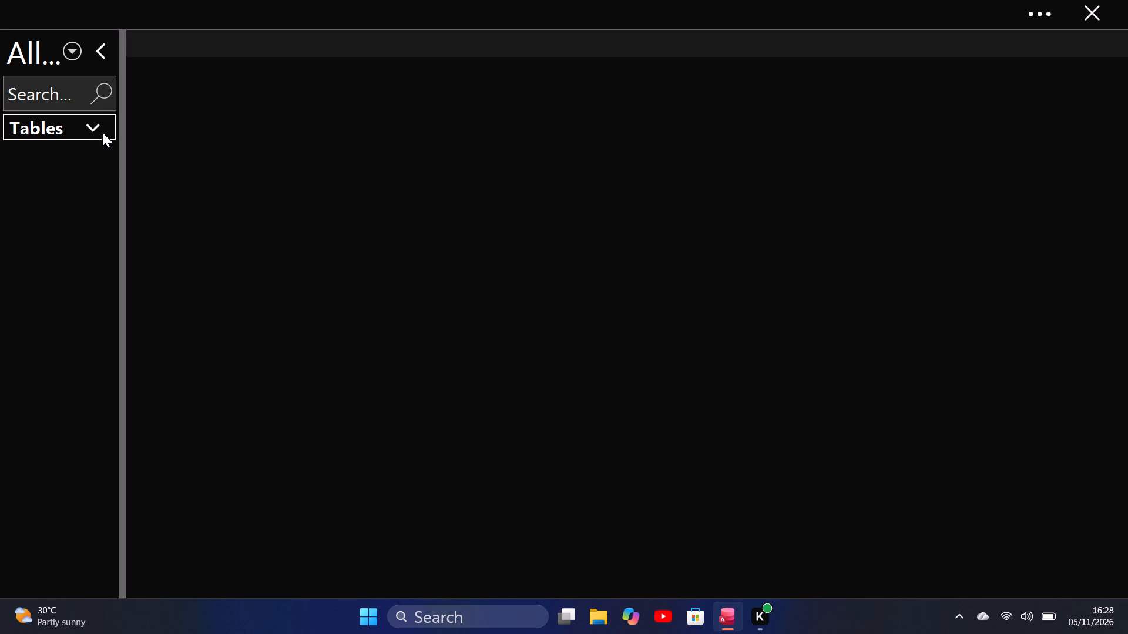
Open the Books table to view its datasheet and close it again.
double_click(100, 146)
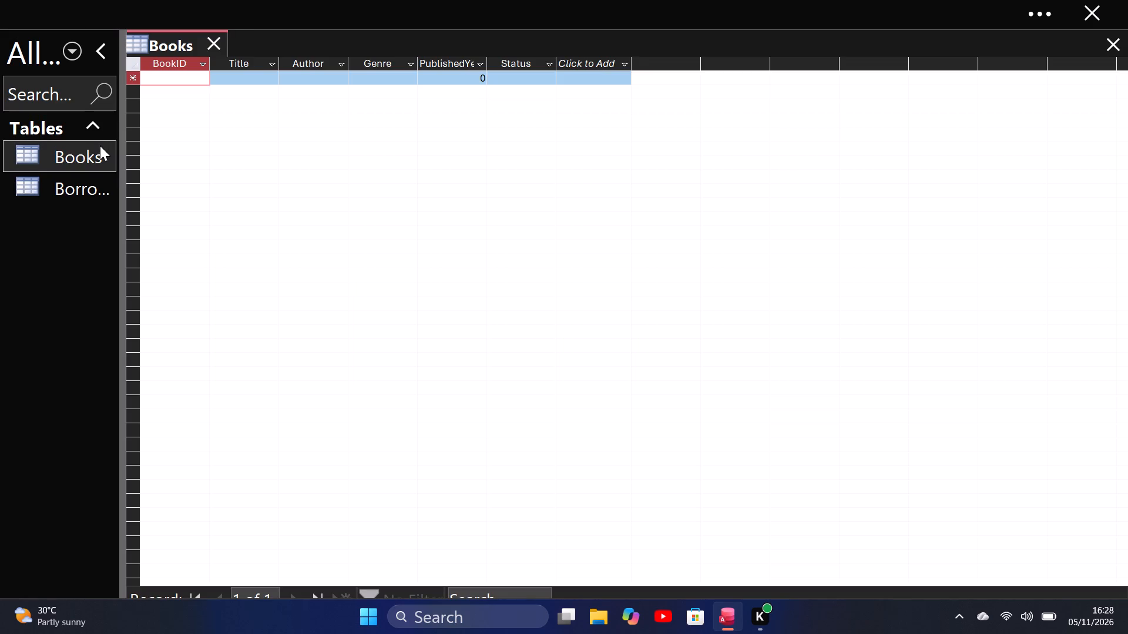
left_click(214, 41)
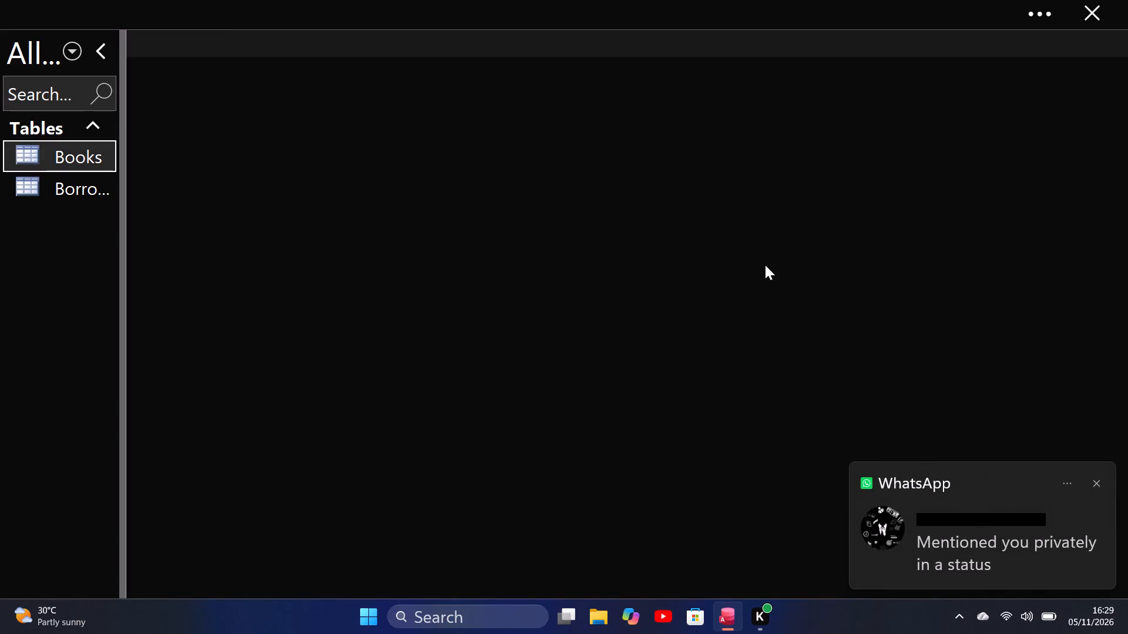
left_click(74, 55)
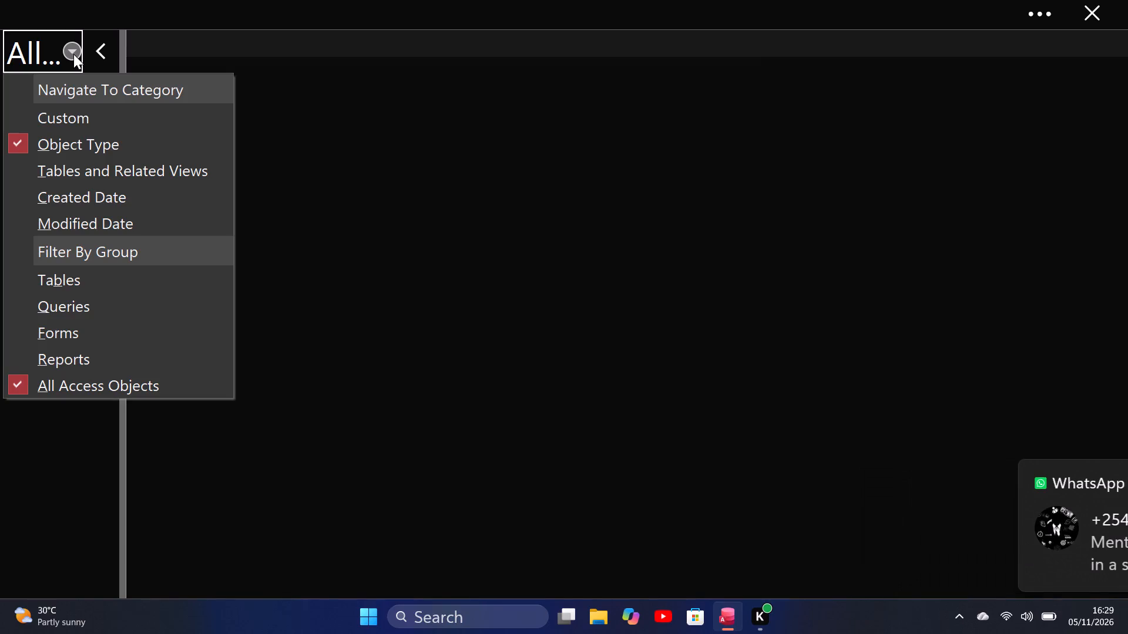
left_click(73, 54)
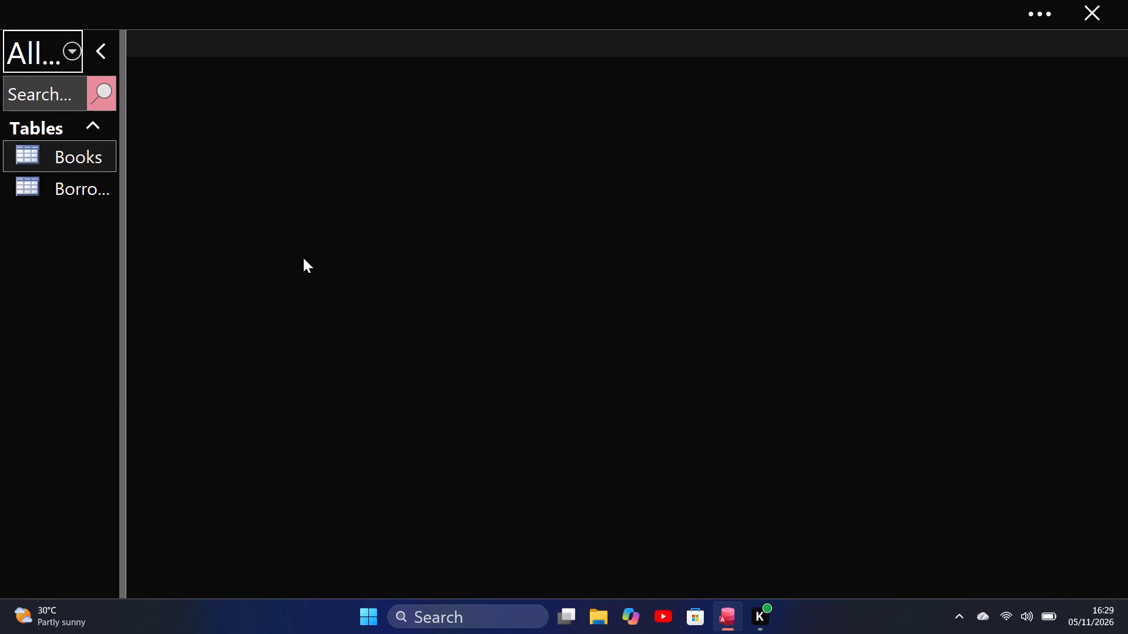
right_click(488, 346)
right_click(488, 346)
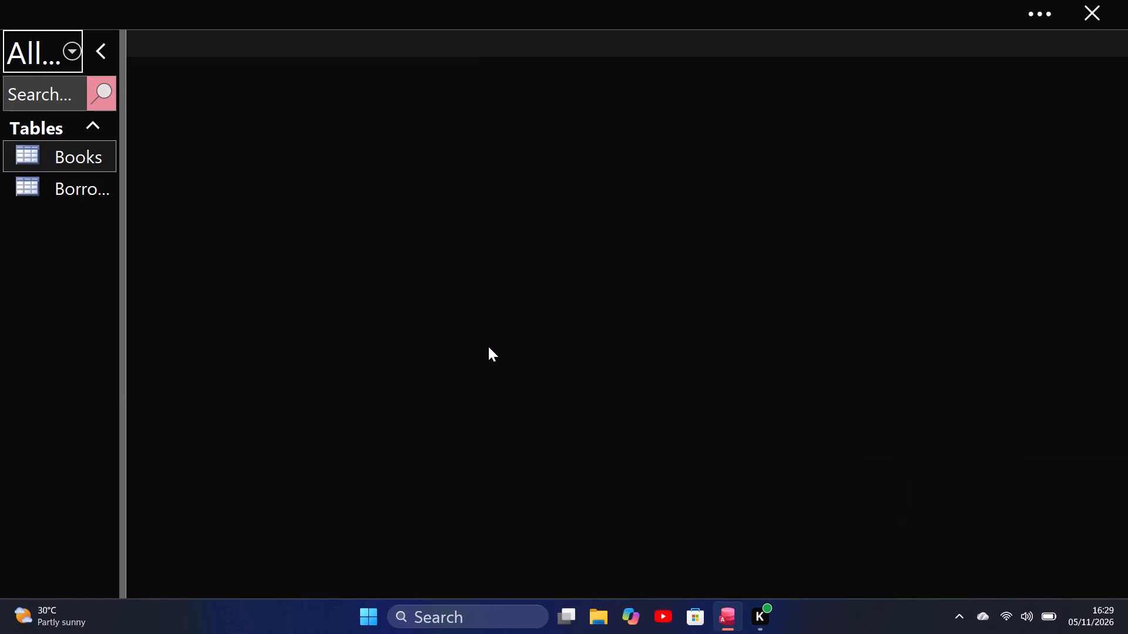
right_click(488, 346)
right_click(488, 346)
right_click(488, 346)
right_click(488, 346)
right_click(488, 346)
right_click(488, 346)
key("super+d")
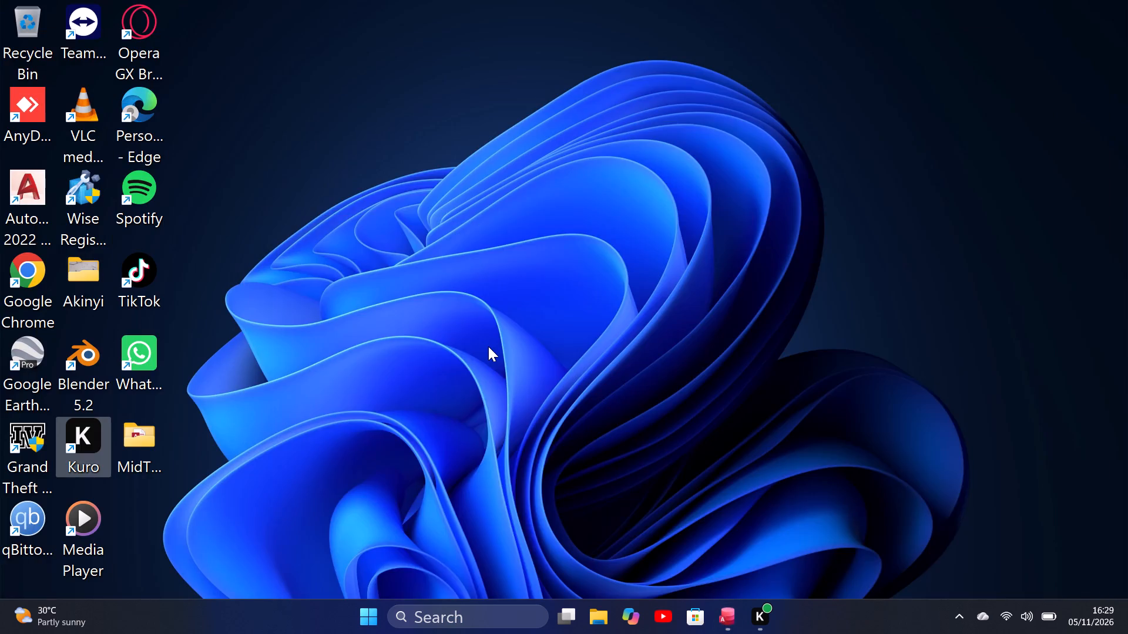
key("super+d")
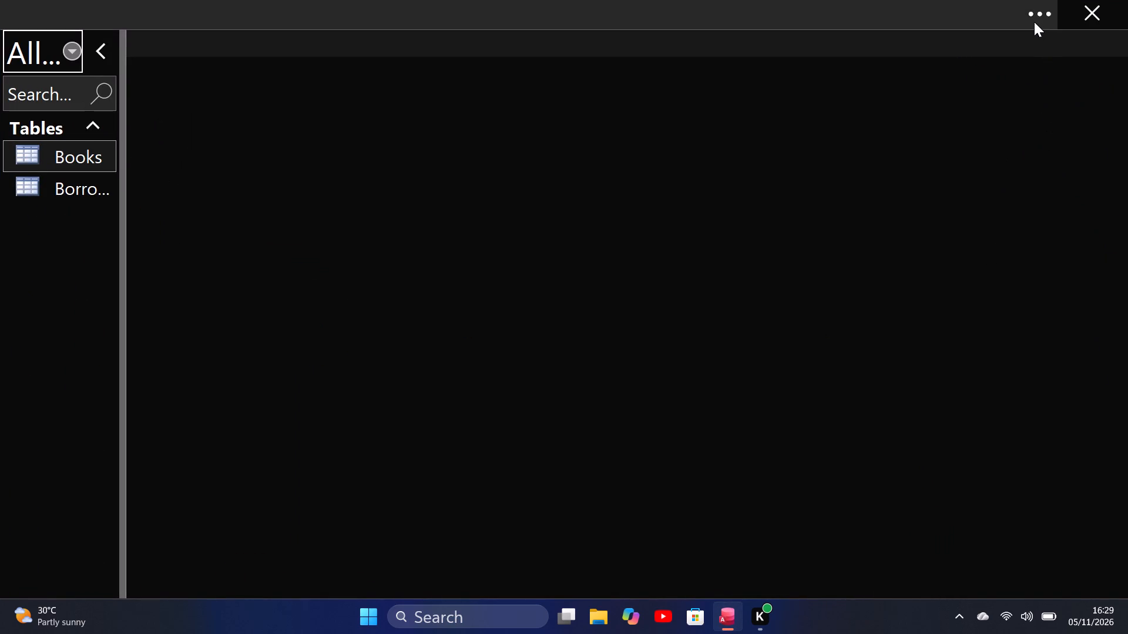
Set the ribbon display back from full-screen mode to always show the ribbon.
left_click(1034, 22)
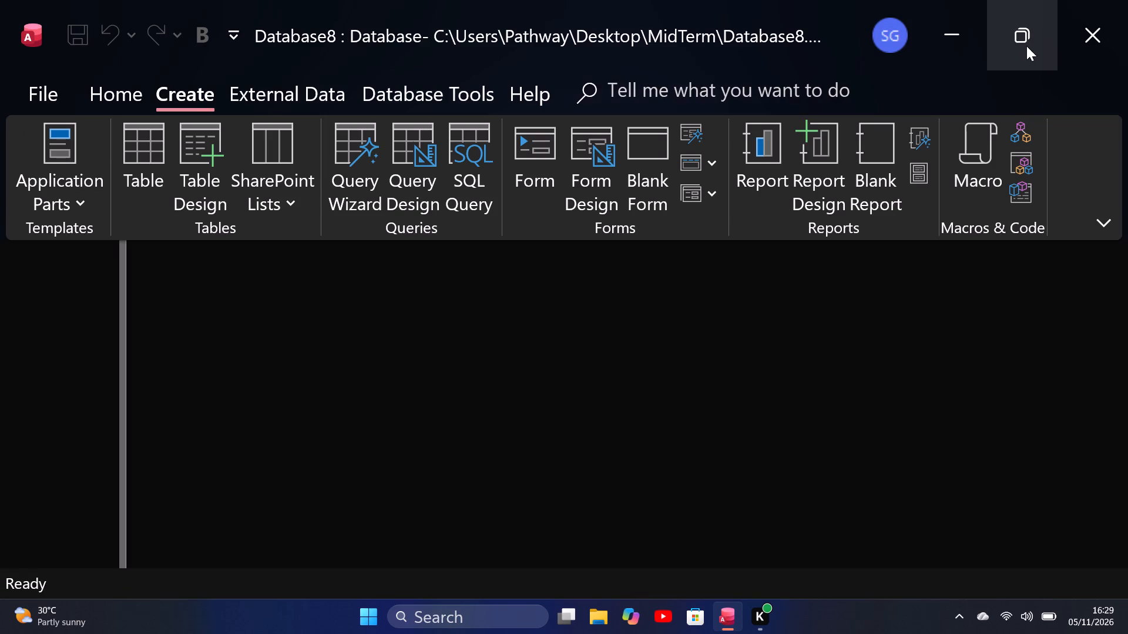
left_click(1096, 231)
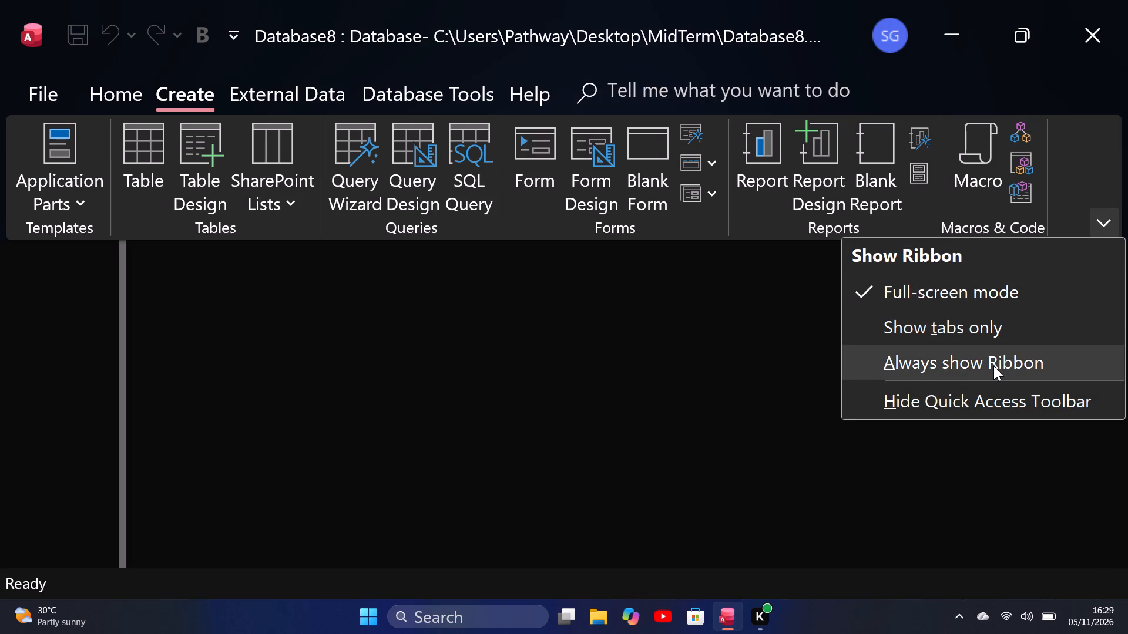
left_click(993, 366)
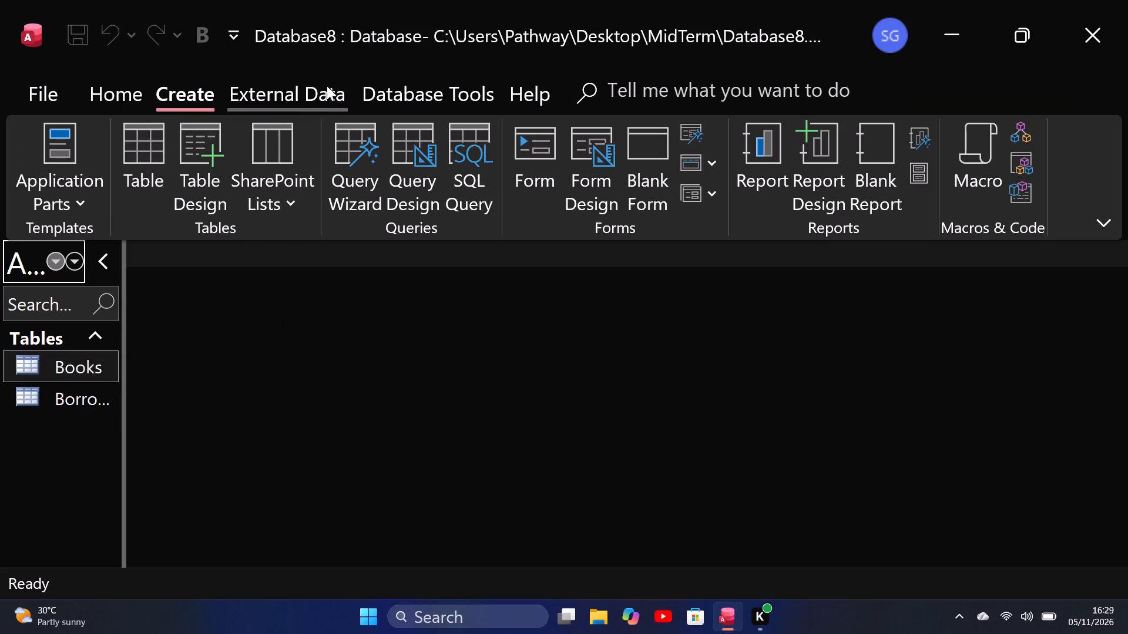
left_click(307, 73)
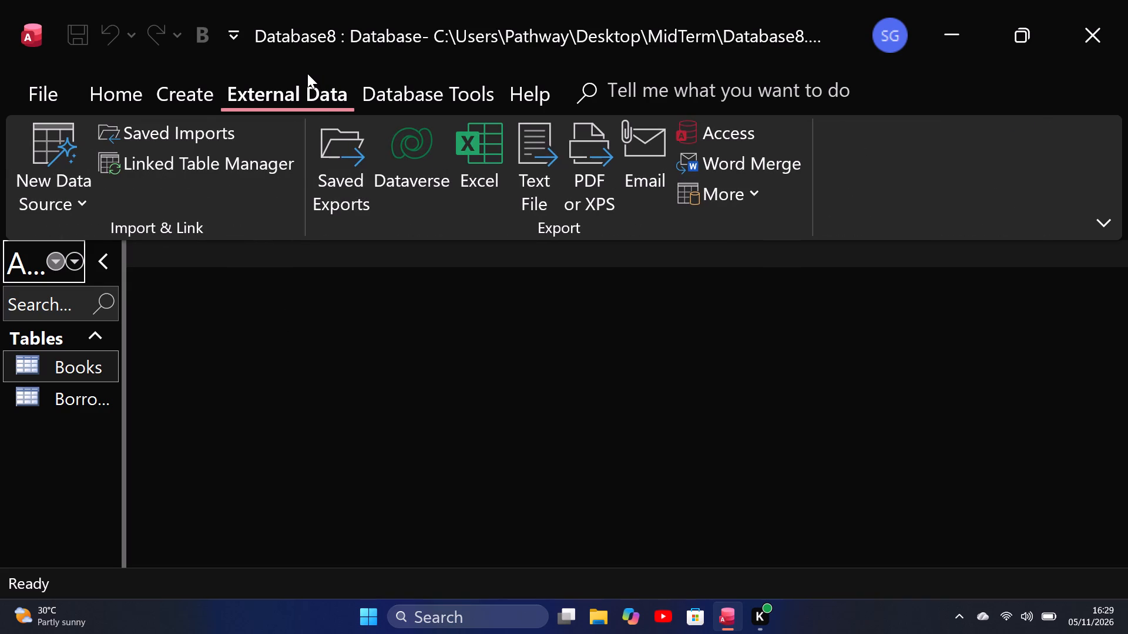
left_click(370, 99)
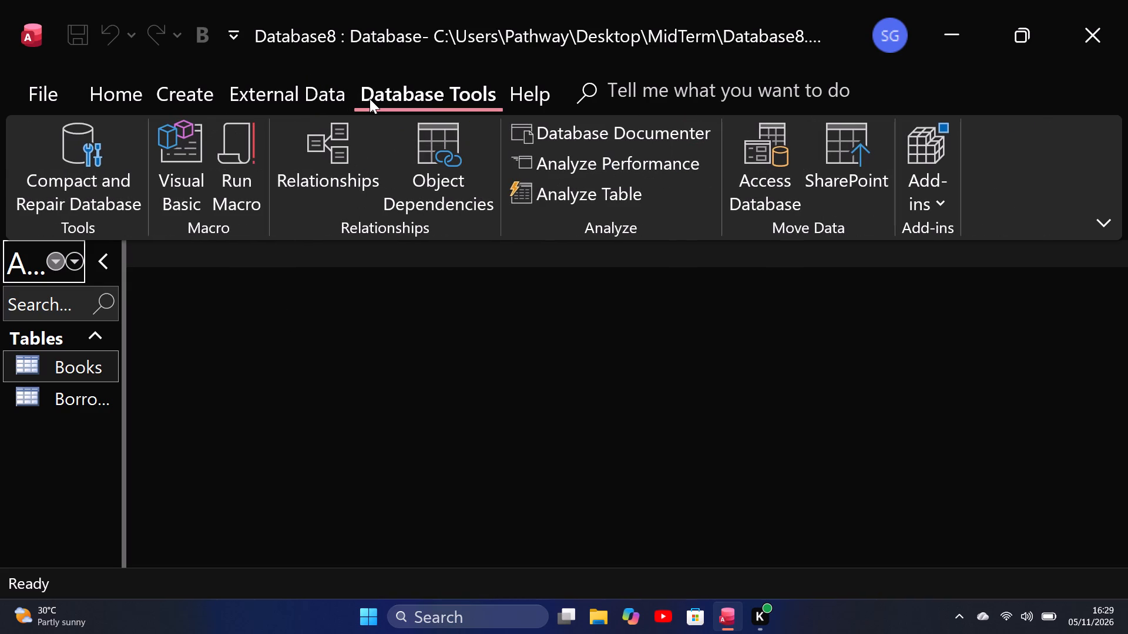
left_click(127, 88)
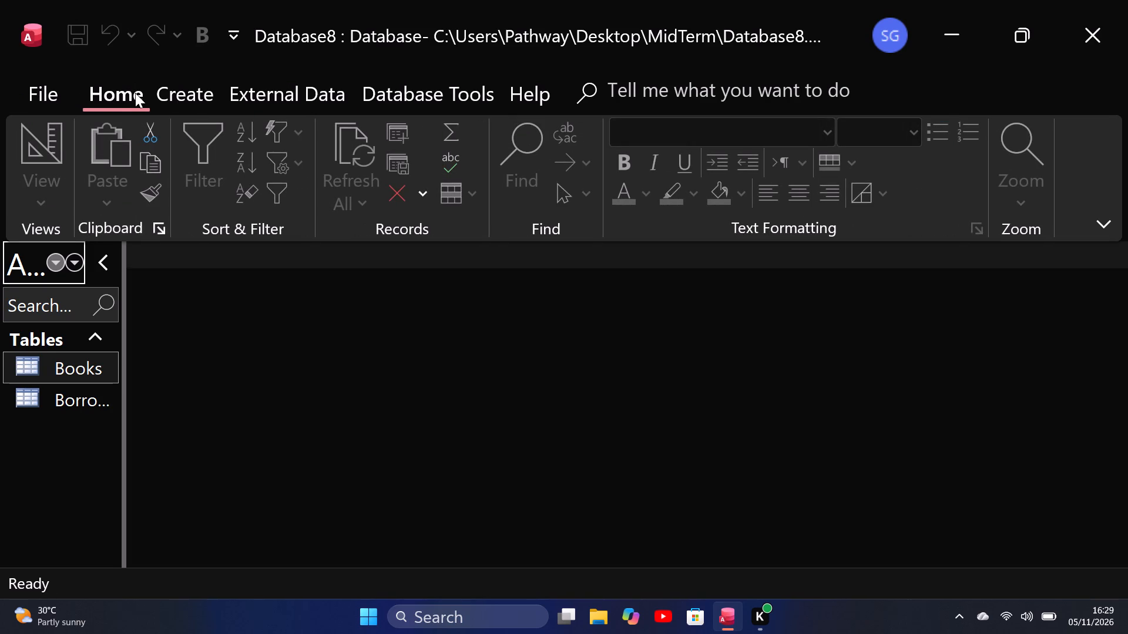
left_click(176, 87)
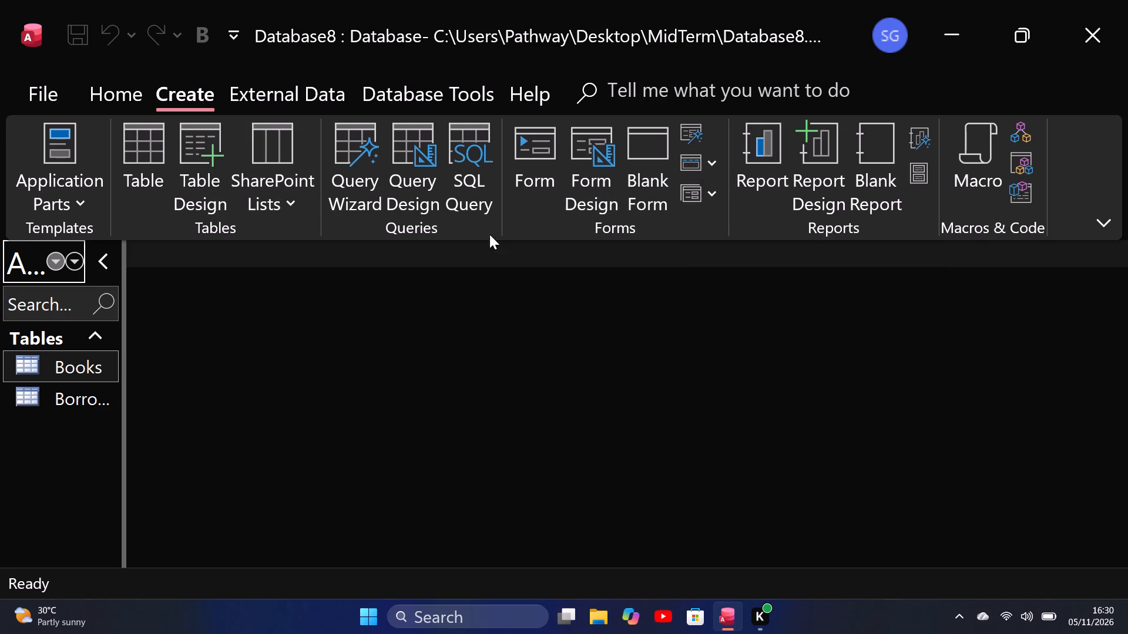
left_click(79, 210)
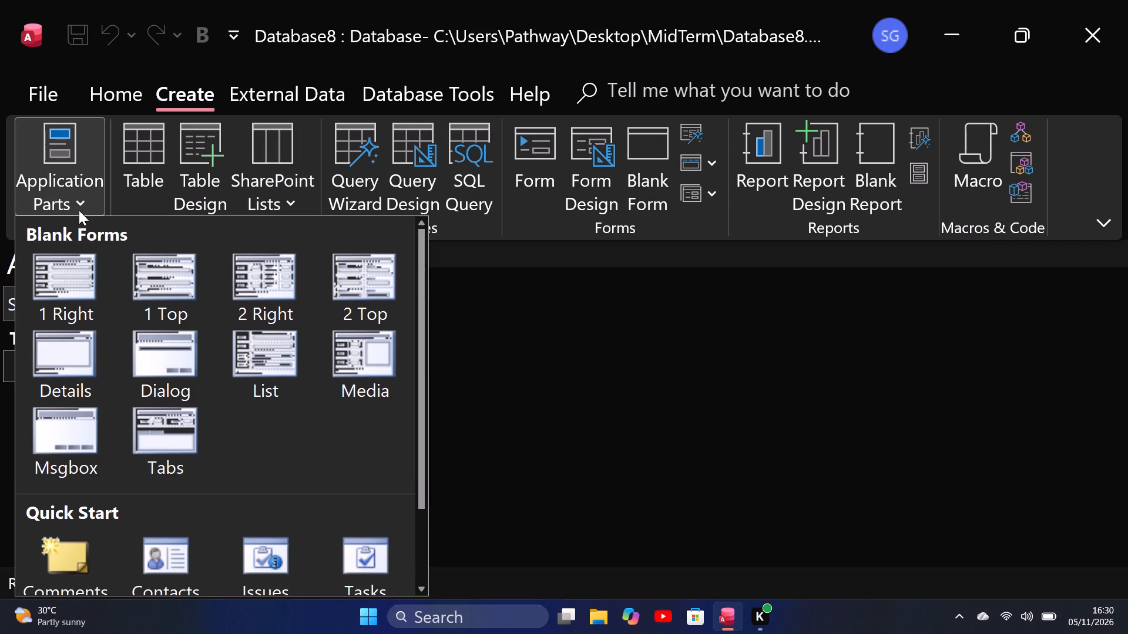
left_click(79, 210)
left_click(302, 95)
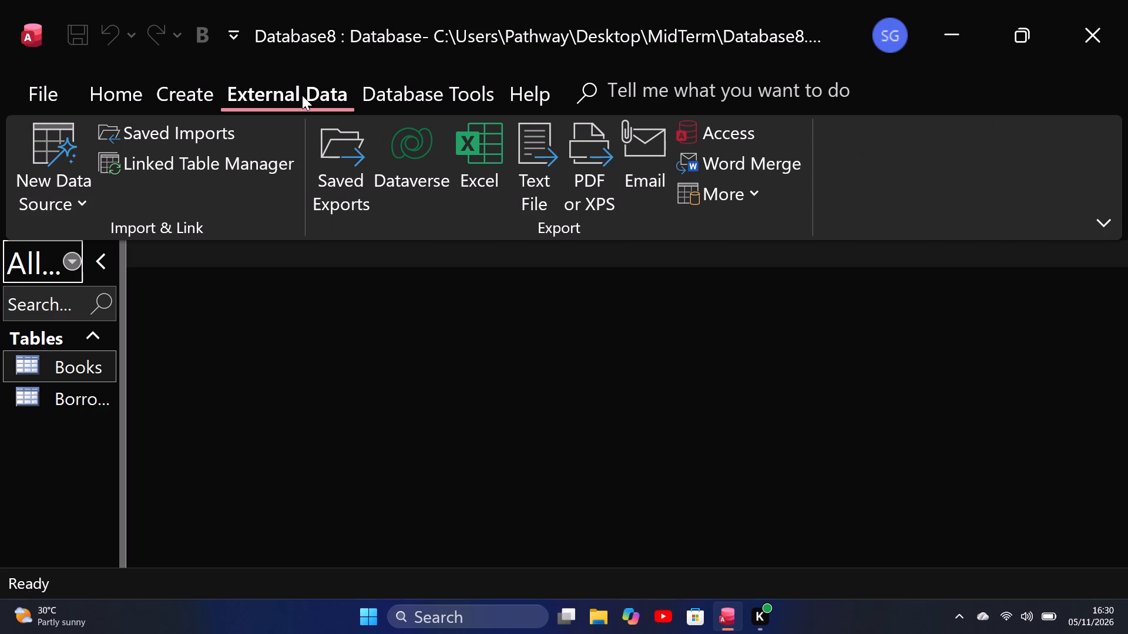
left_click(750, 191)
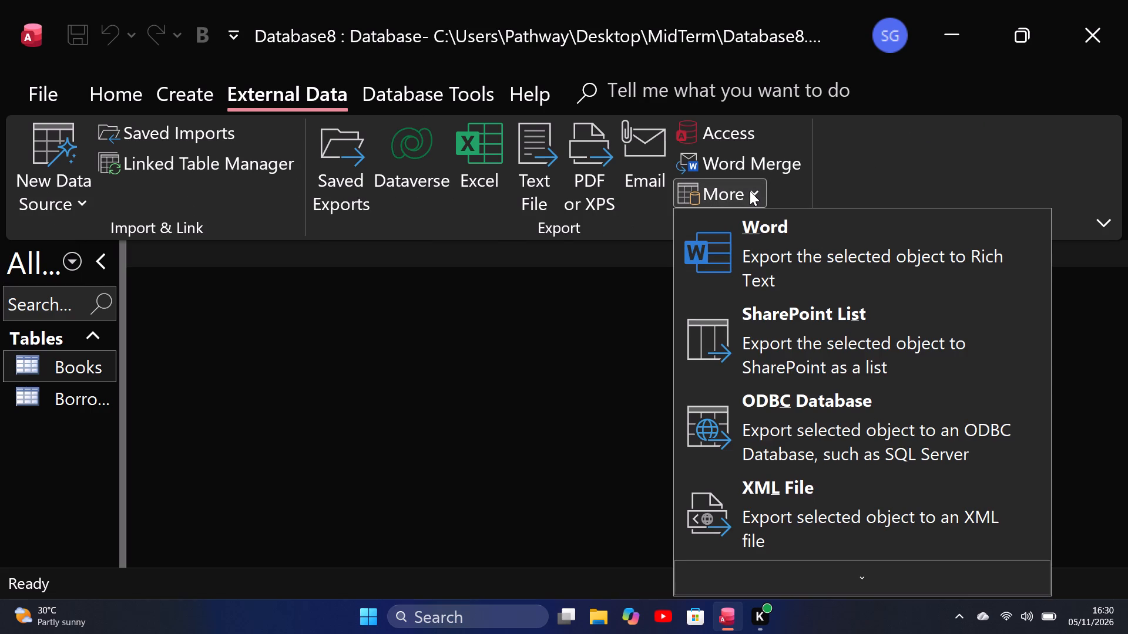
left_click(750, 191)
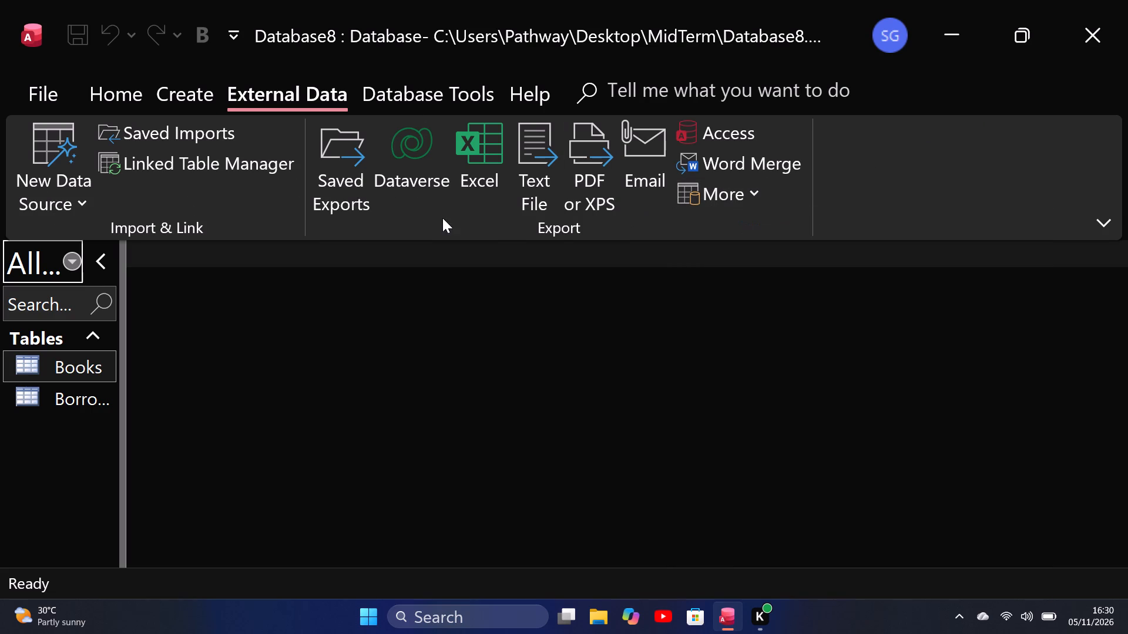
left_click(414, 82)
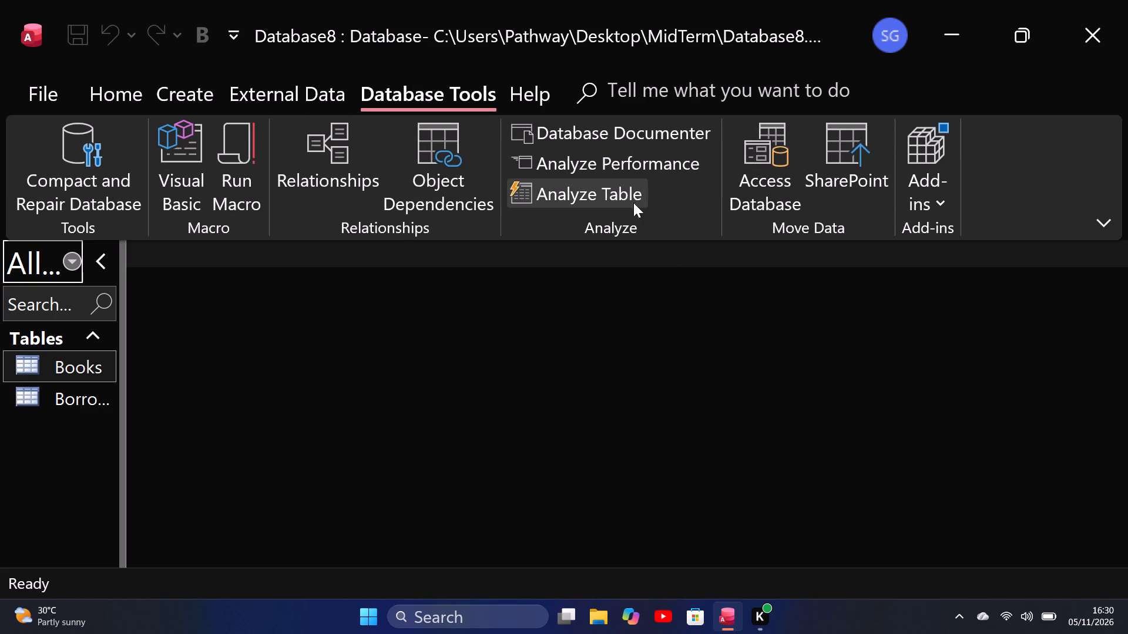
Find the Relationships tool by searching commands for "rel", and add the Books and Borrowers tables to its layout.
left_click(645, 92)
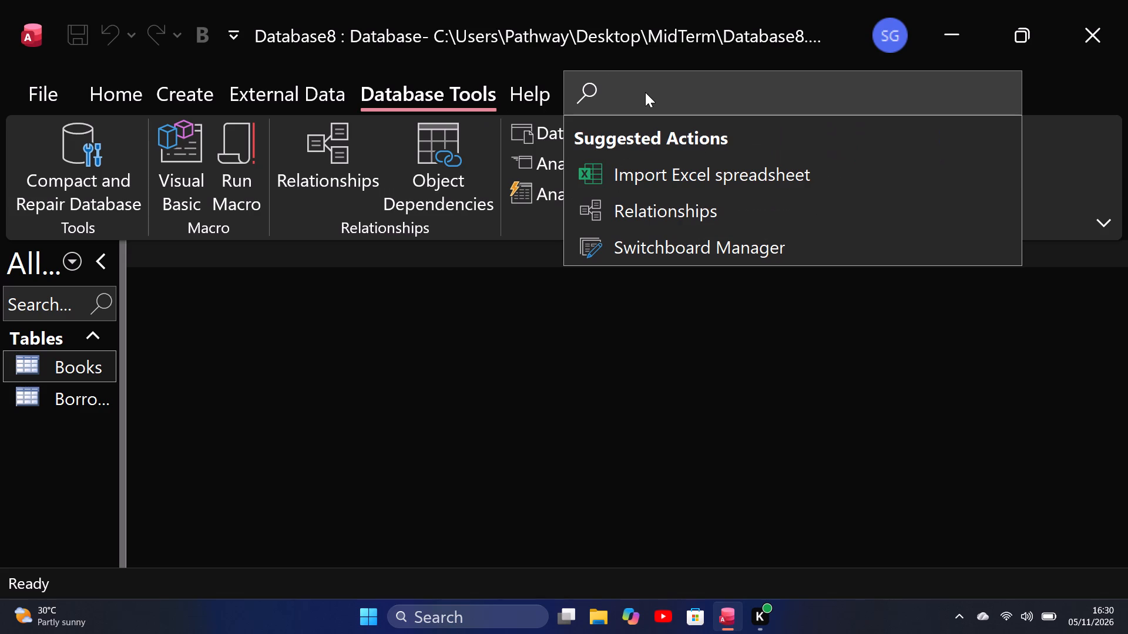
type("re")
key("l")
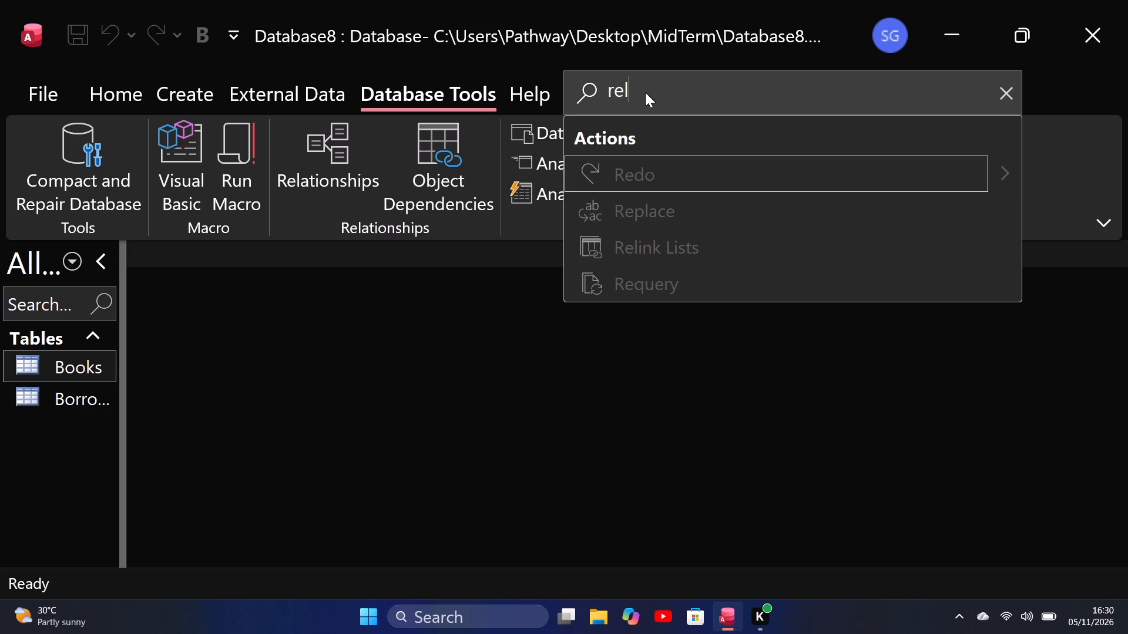
left_click(650, 168)
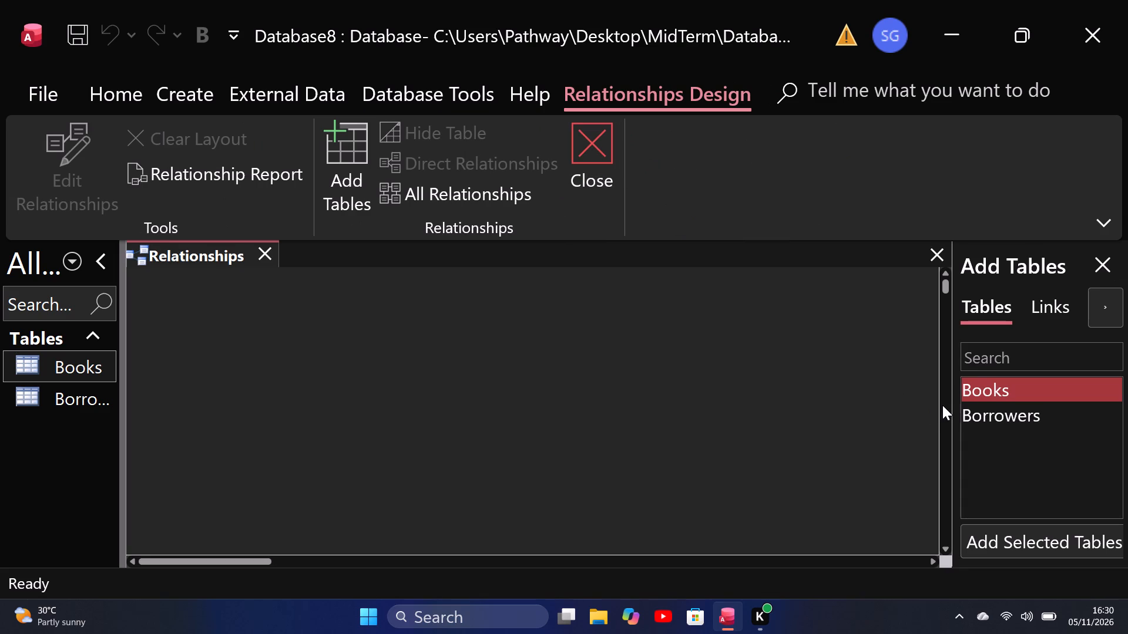
double_click(1020, 386)
double_click(1020, 413)
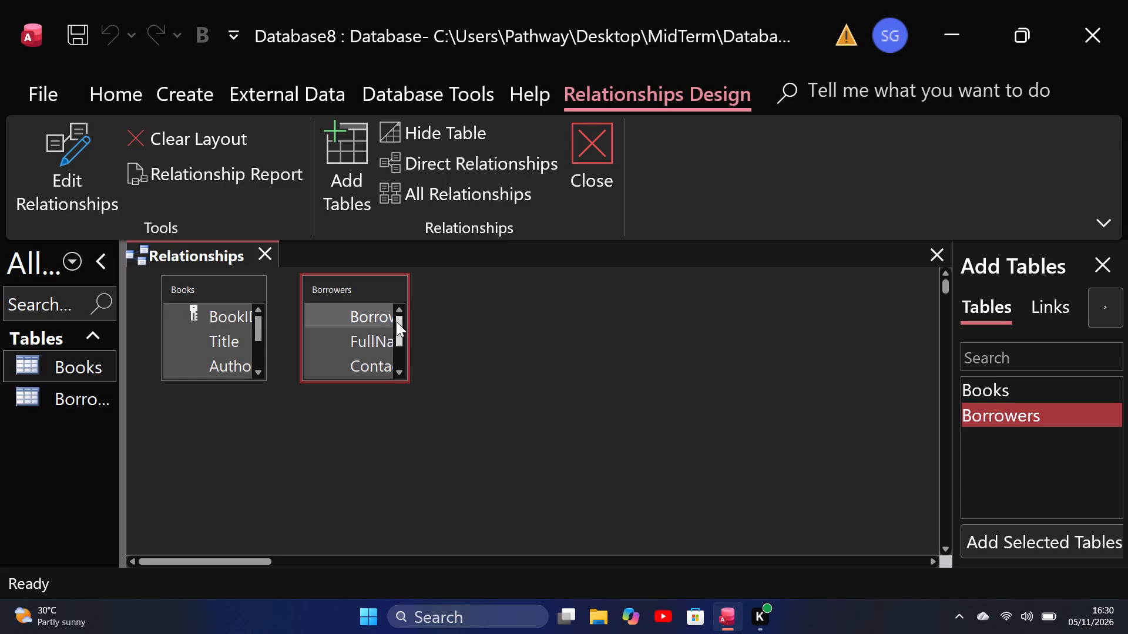
Create a relationship from BookID in Borrowers to BookID in Books with Enforce Referential Integrity enabled.
left_click_drag(395, 322, 395, 346)
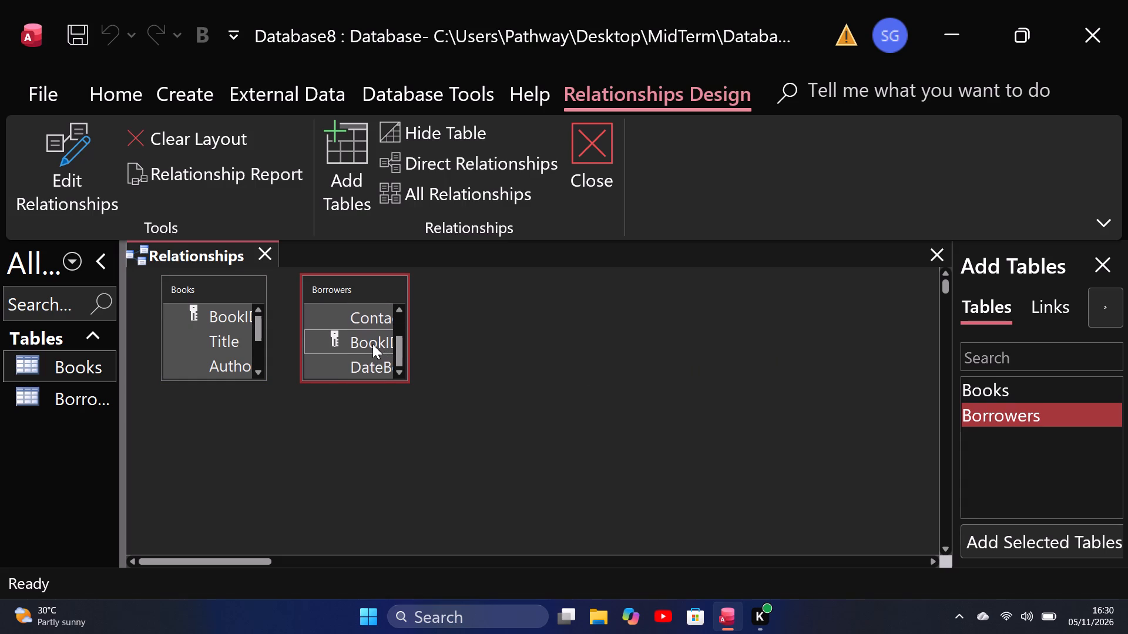
left_click_drag(372, 342, 237, 313)
left_click_drag(237, 313, 236, 312)
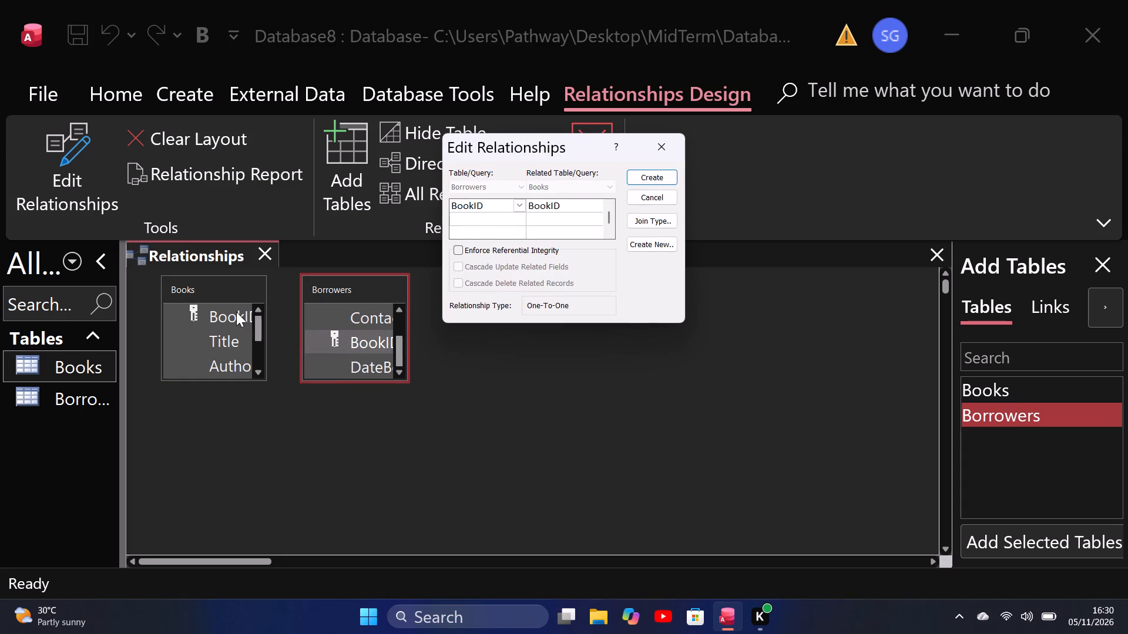
left_click(464, 249)
left_click(657, 173)
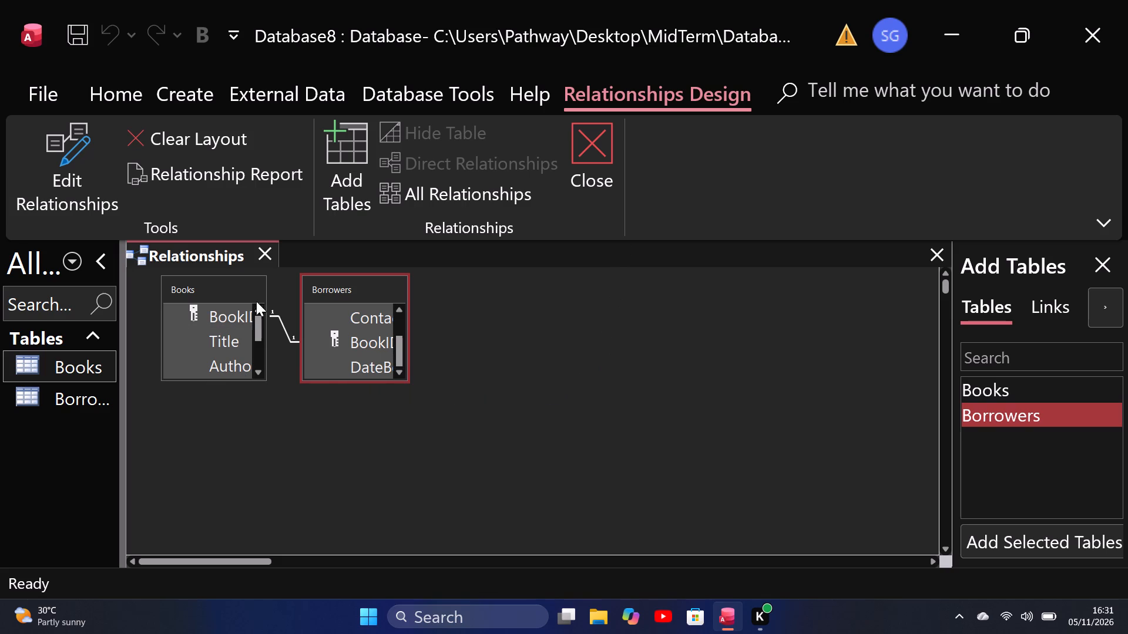
Close the Relationships layout and save its changes.
left_click(266, 257)
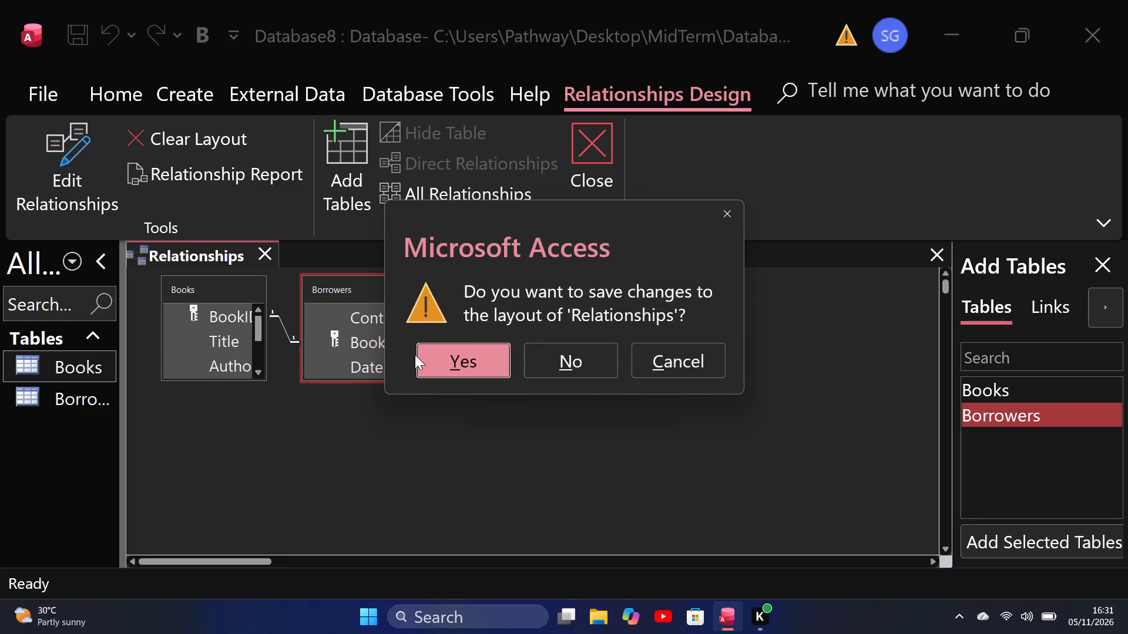
left_click(433, 360)
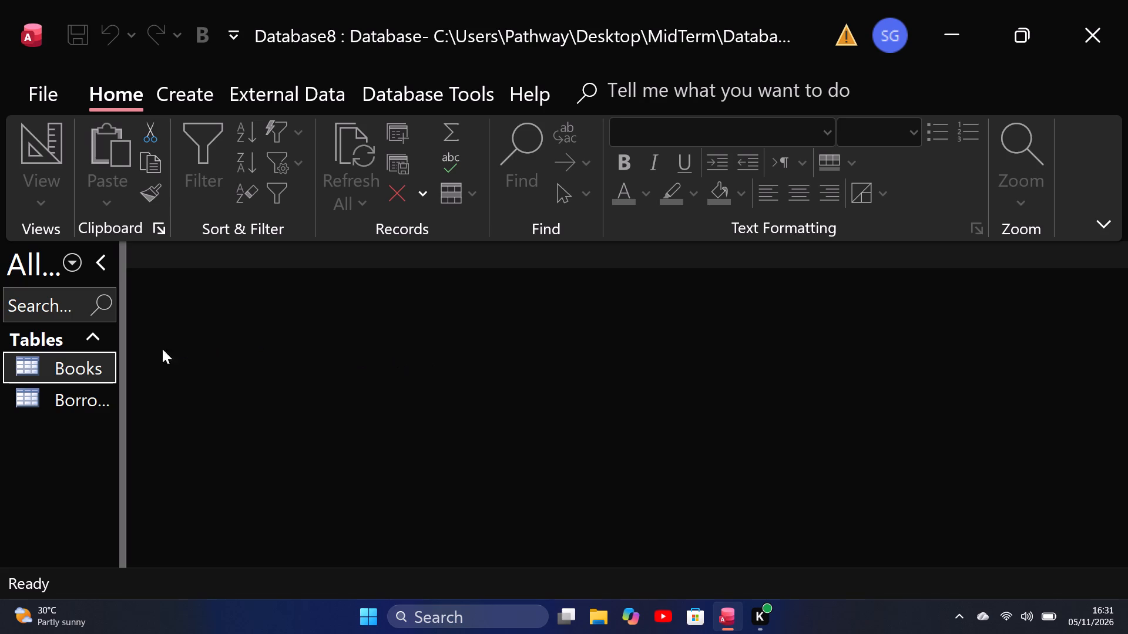
Open the Books table to view its datasheet and close it again.
double_click(94, 366)
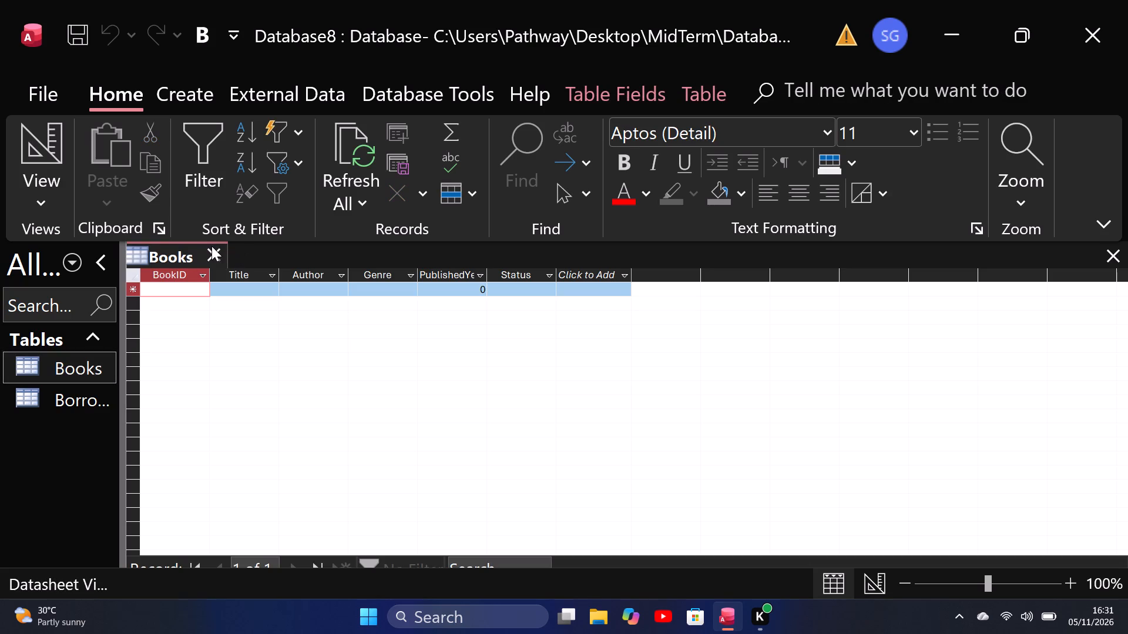
left_click(211, 247)
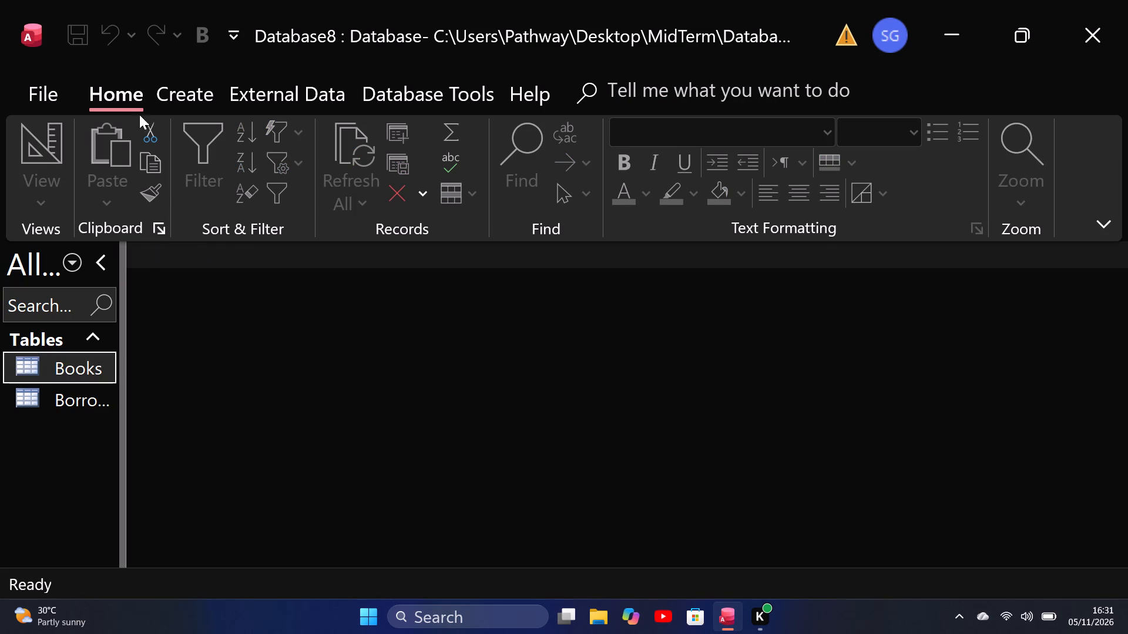
Reopen the Relationships layout to review the link between Books and Borrowers, and close it again.
left_click(182, 95)
left_click(404, 91)
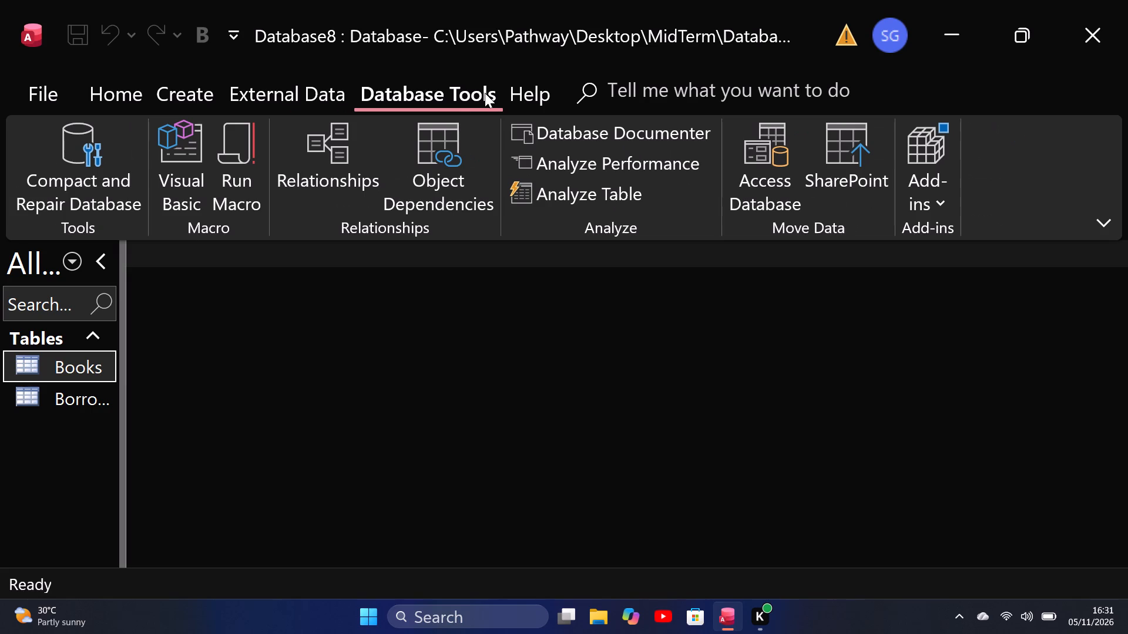
scroll(485, 93, "left", 3)
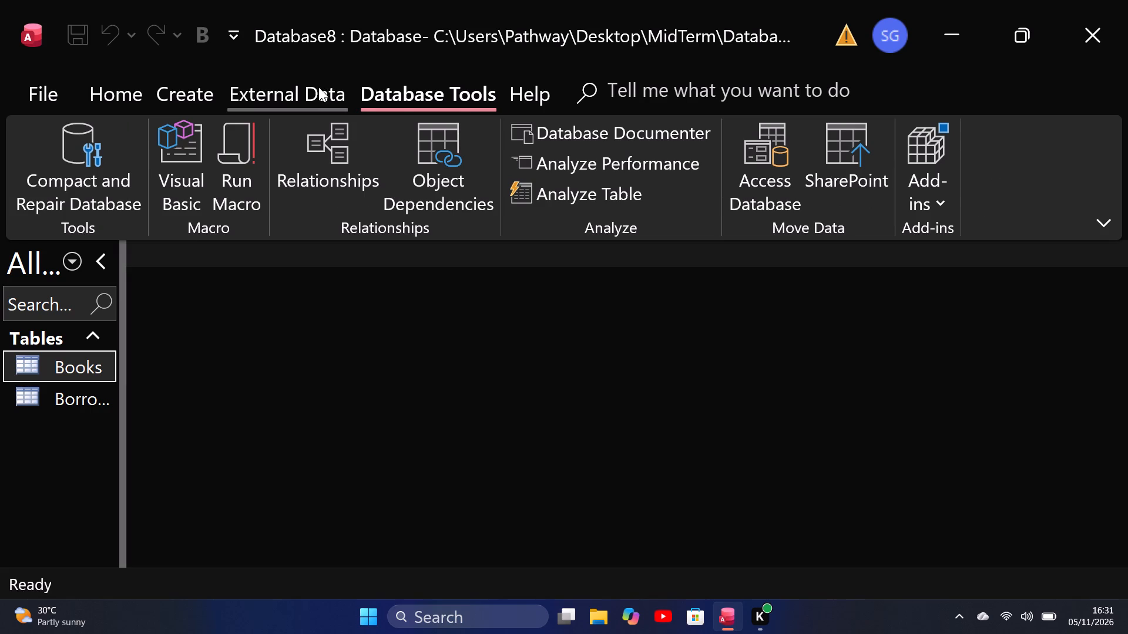
left_click(168, 79)
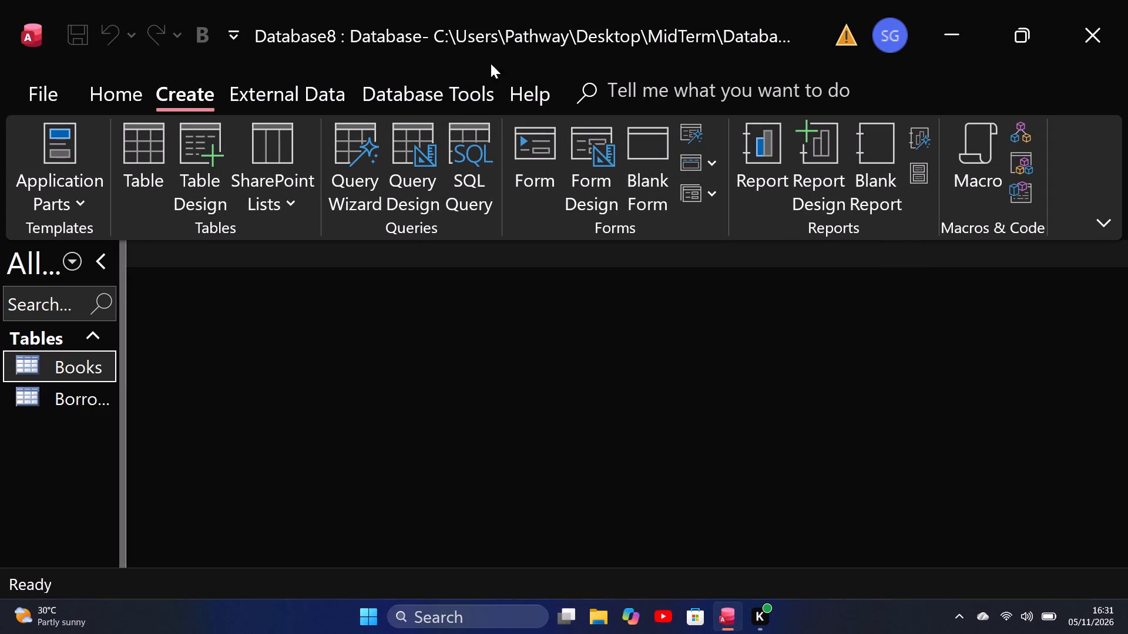
left_click(687, 84)
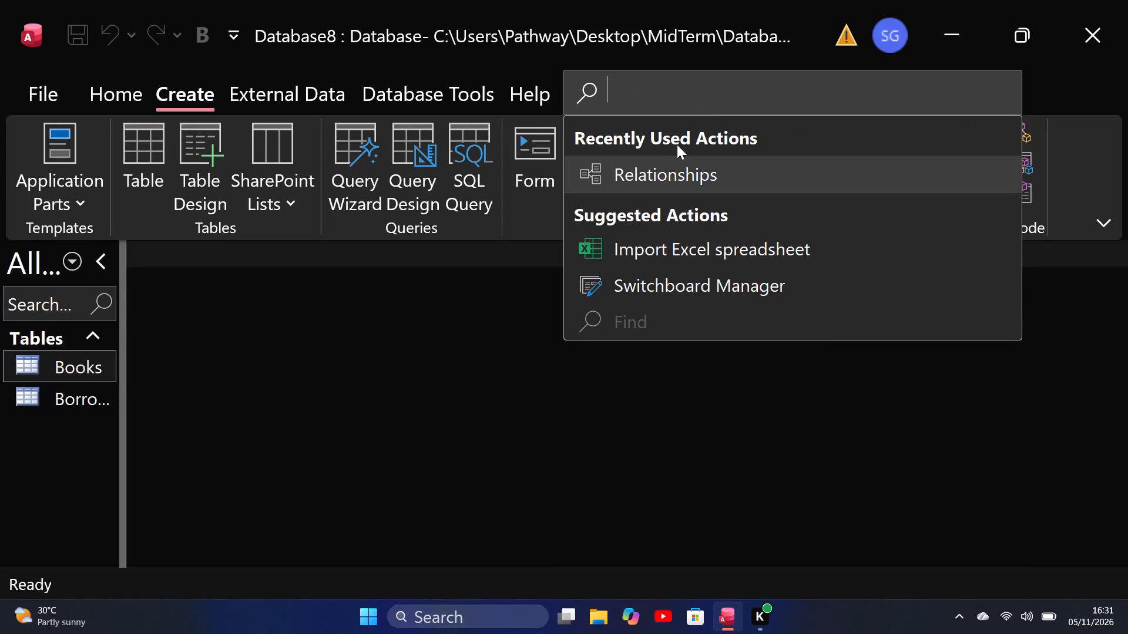
left_click(673, 160)
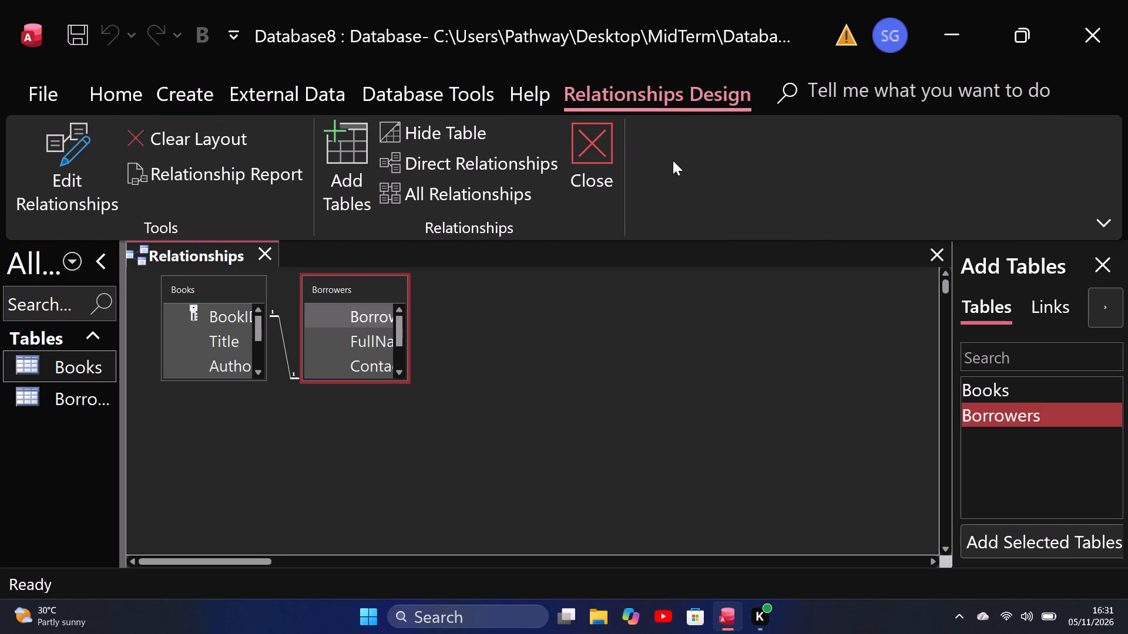
left_click_drag(673, 160, 601, 110)
left_click(99, 106)
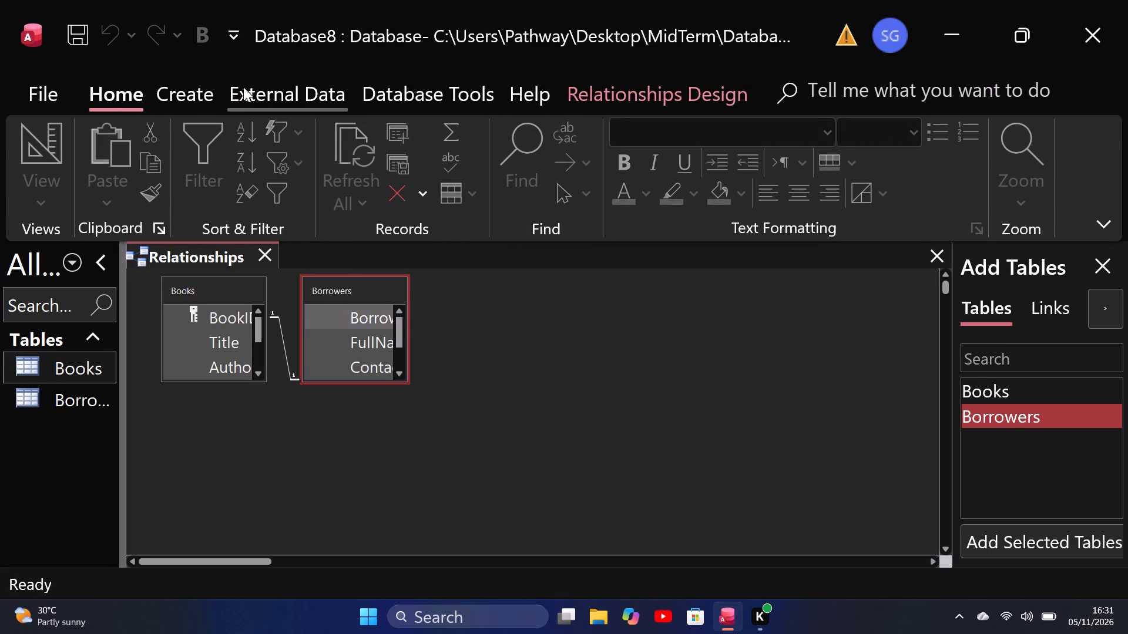
left_click(264, 255)
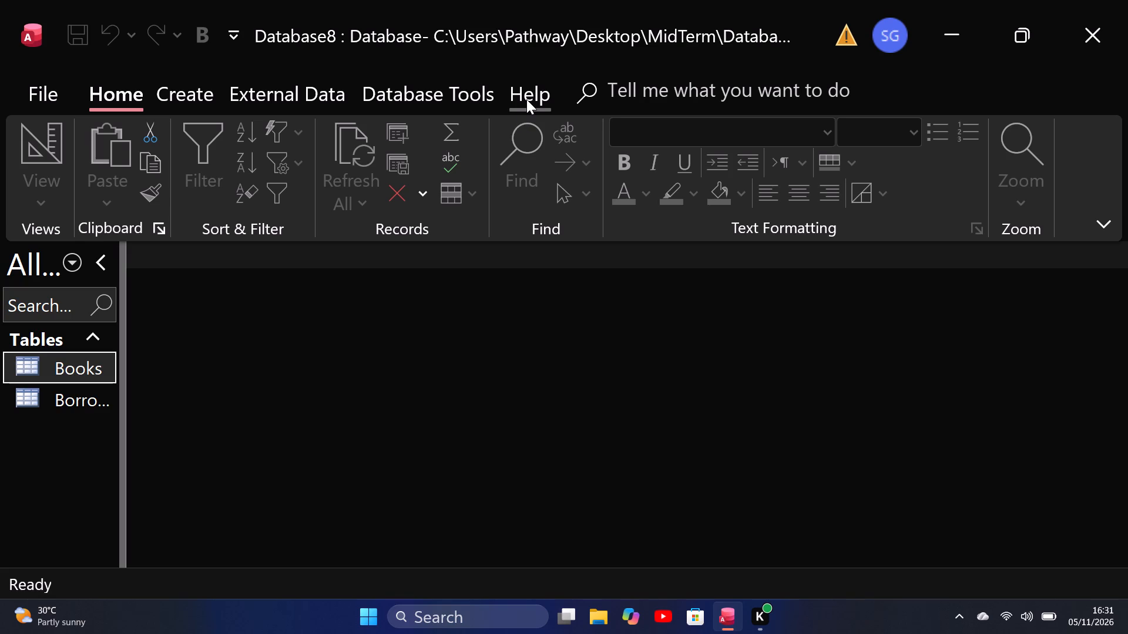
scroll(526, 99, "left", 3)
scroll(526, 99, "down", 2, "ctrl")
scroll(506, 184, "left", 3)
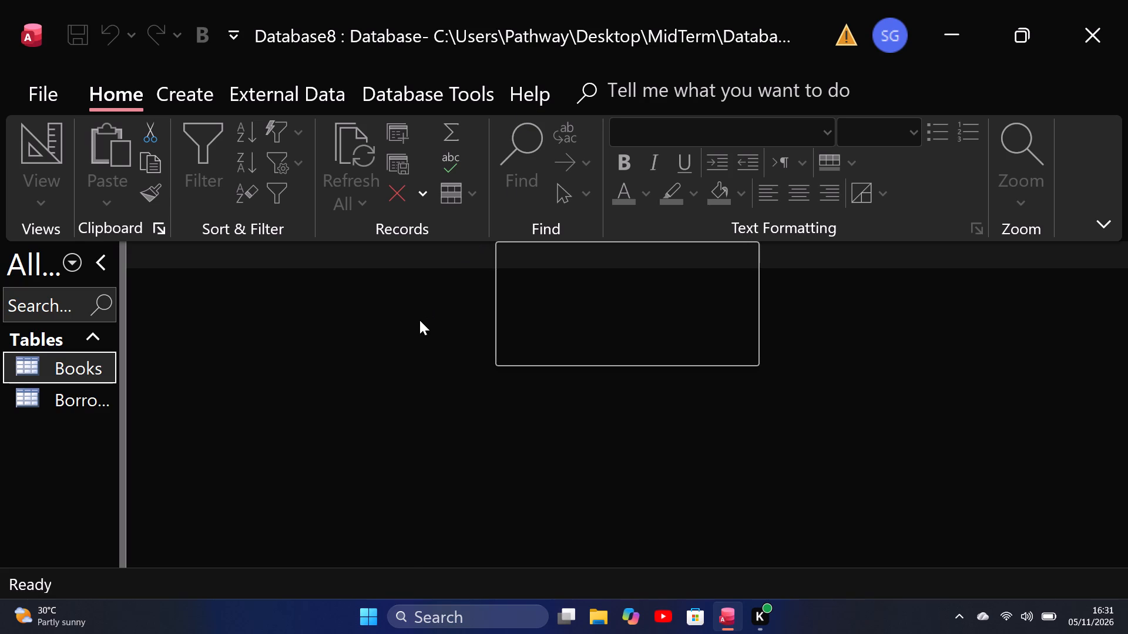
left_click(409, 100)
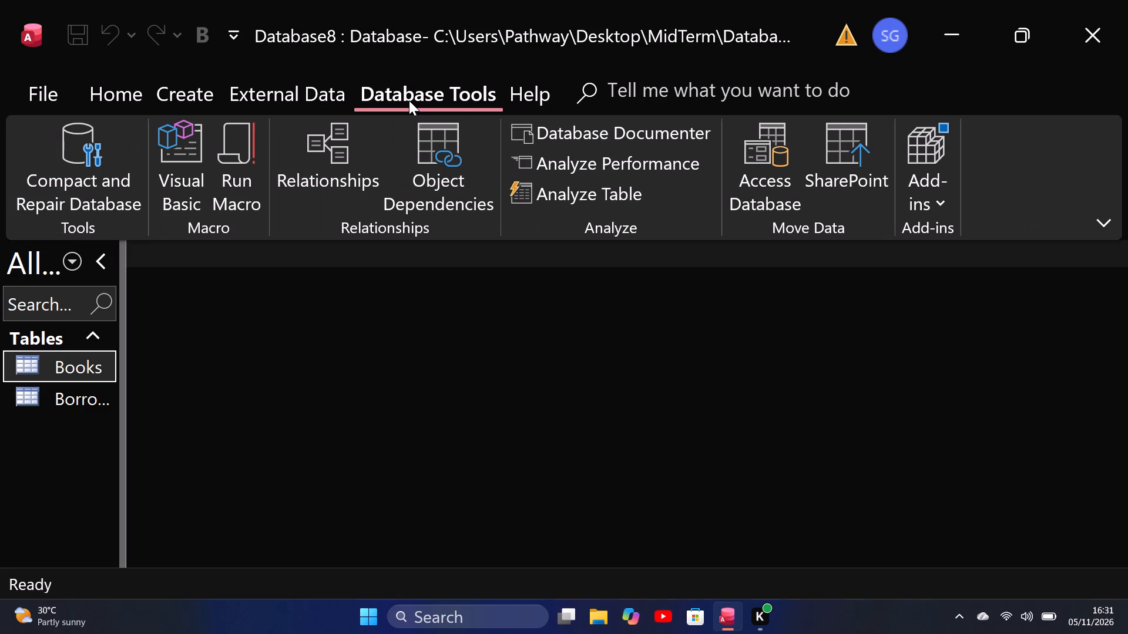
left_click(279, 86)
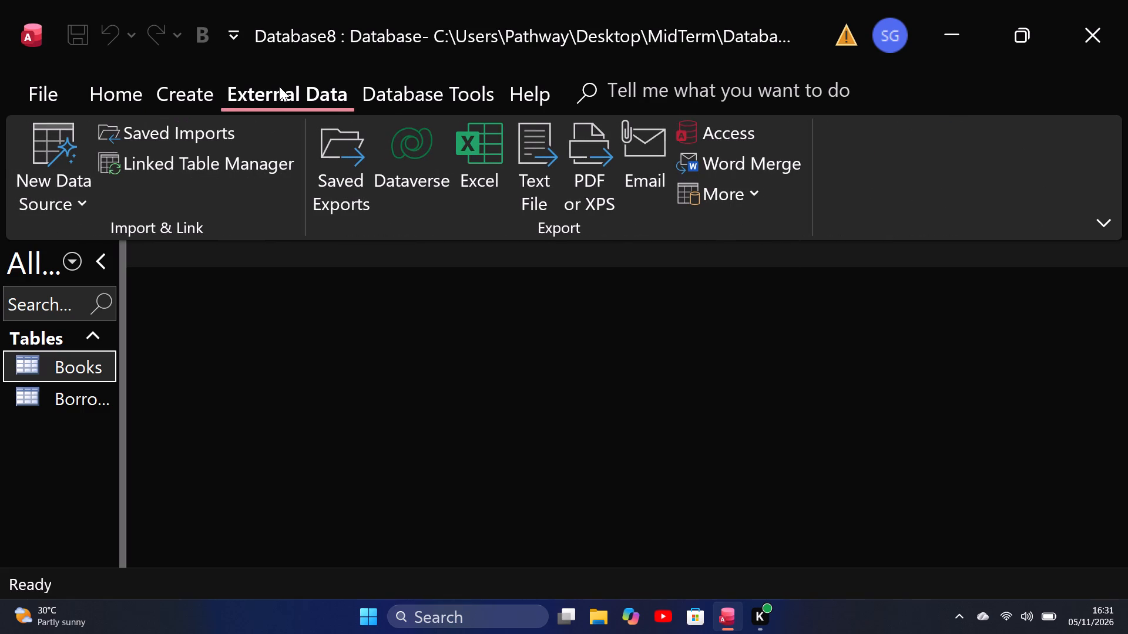
Create a new table and switch it to Design View, saving it under the name "Books table".
left_click(164, 96)
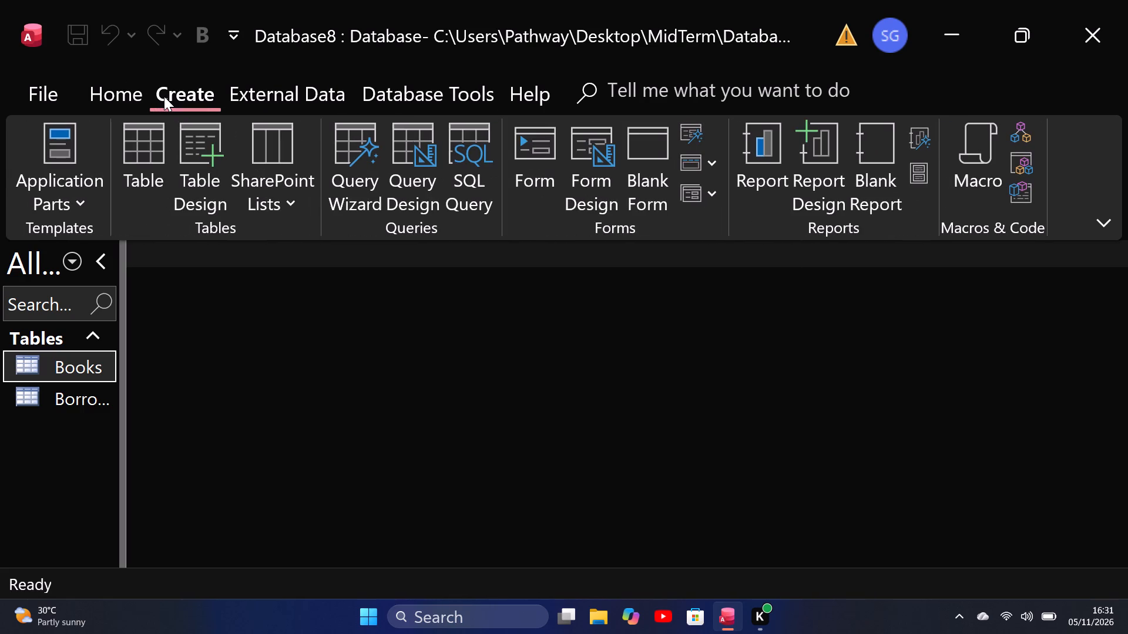
left_click(148, 132)
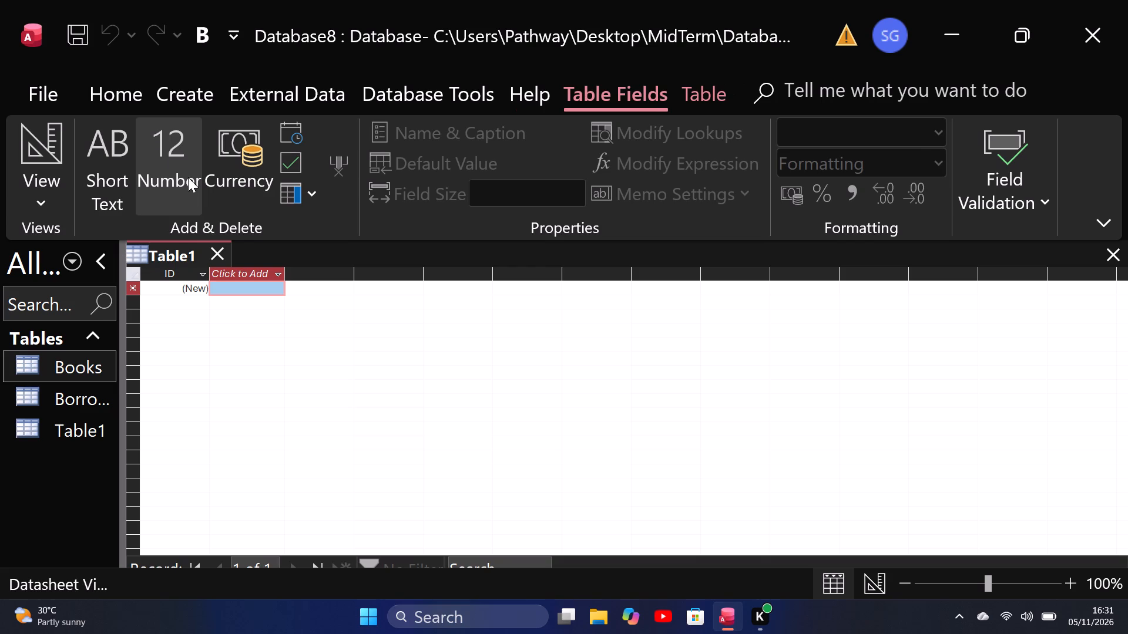
left_click(39, 205)
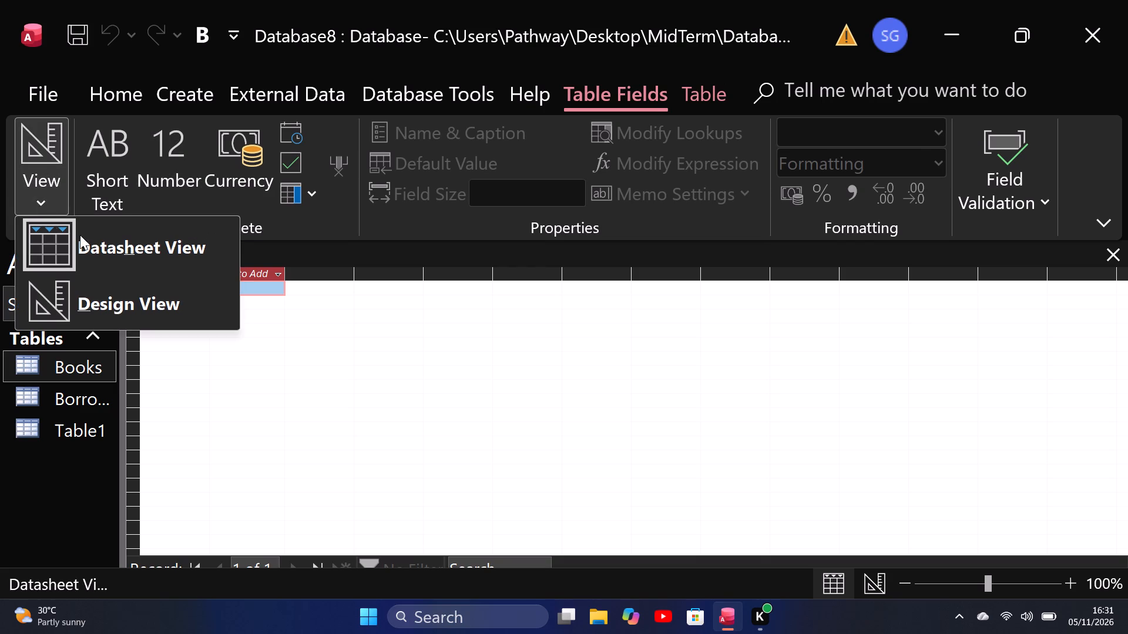
left_click(121, 294)
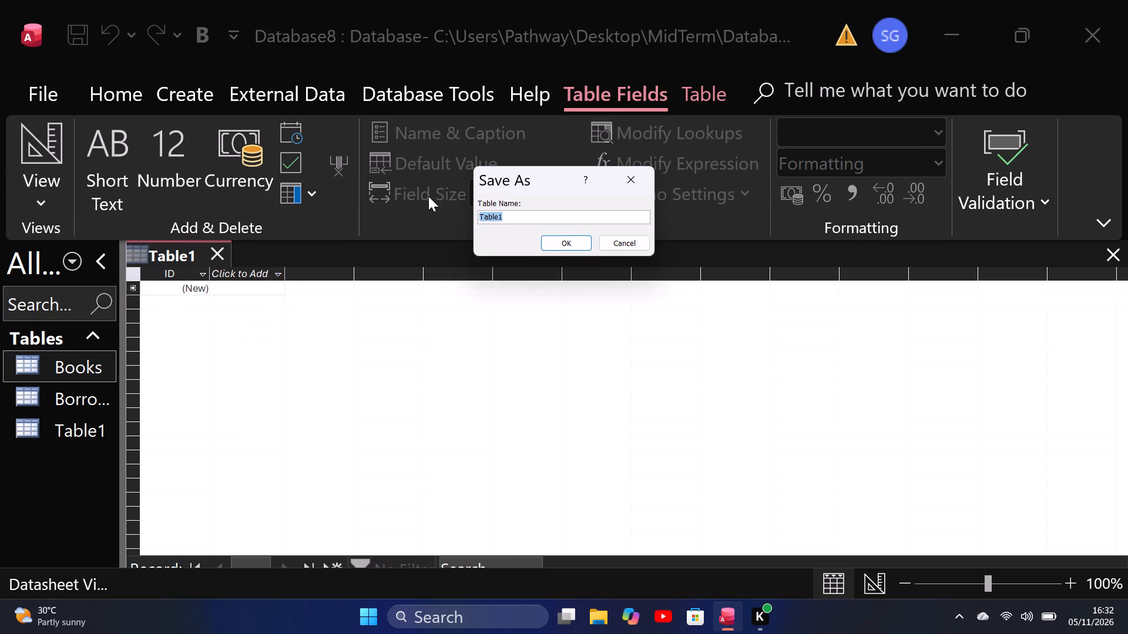
left_click(526, 217)
key("BackSpace")
key("BackSpace")
key("BackSpace")
key("BackSpace")
key("BackSpace")
key("BackSpace")
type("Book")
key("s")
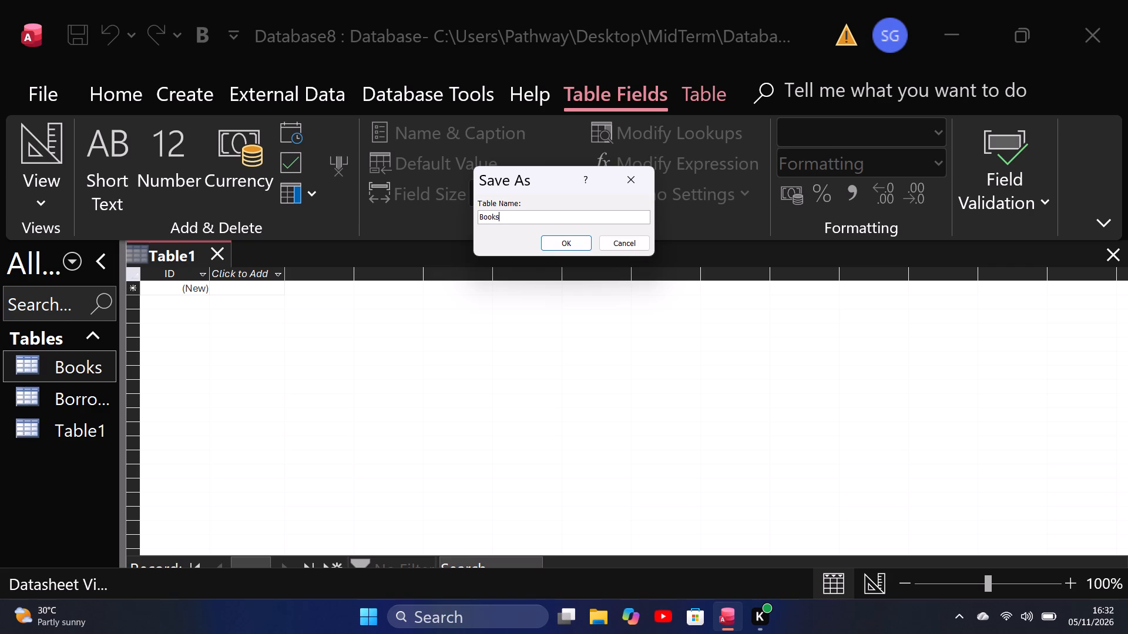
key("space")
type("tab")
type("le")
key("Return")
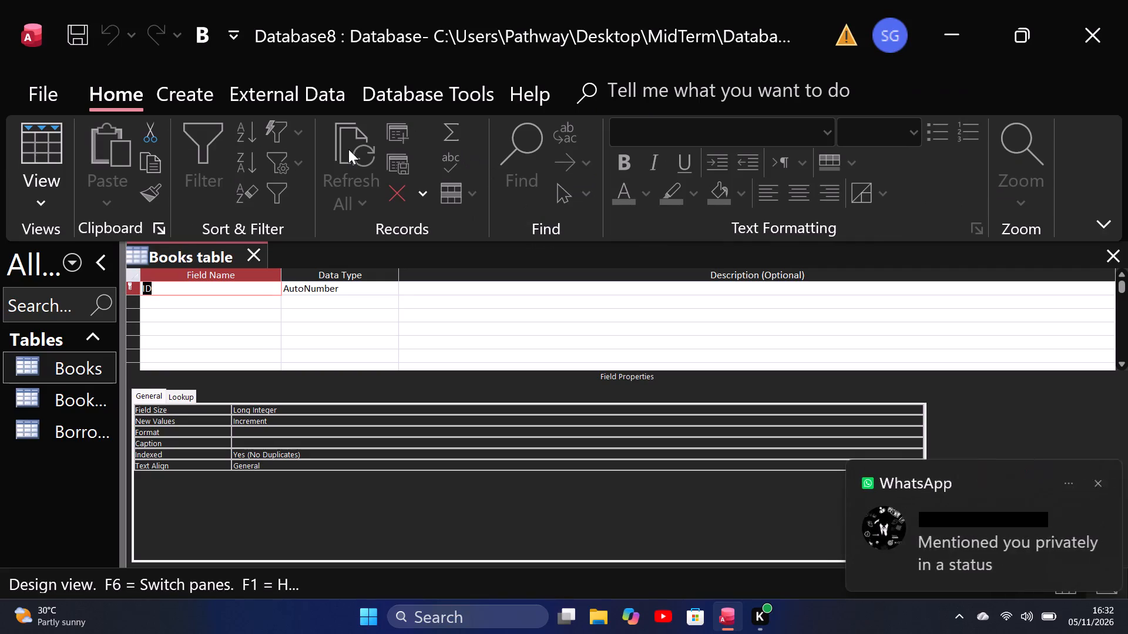
Remove the primary key from the ID field of Books table.
left_click(27, 198)
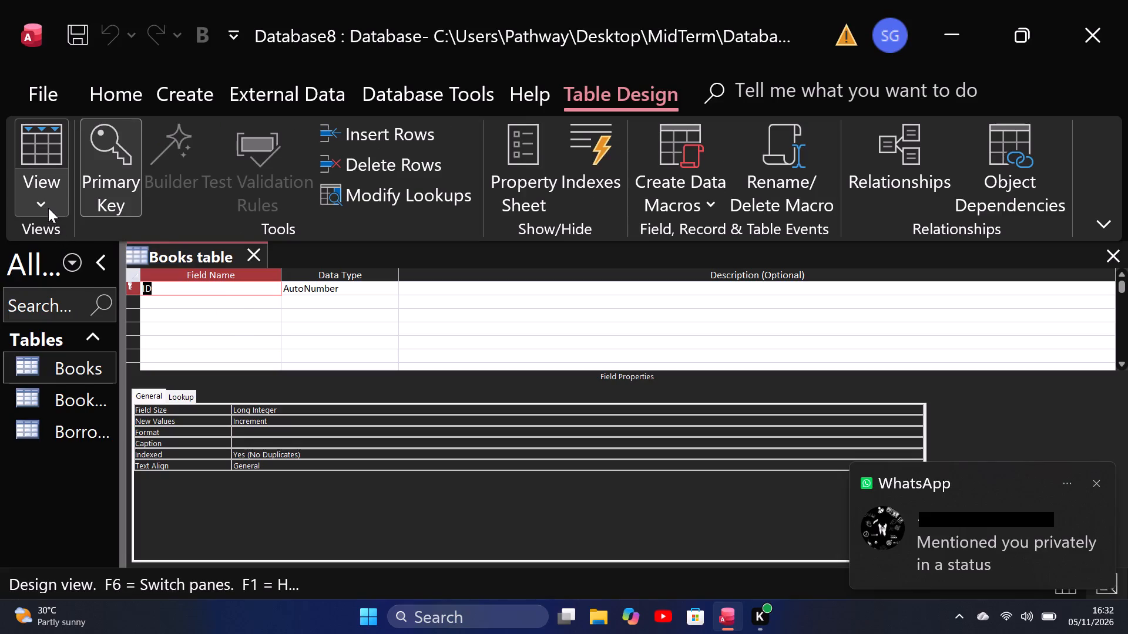
left_click(48, 208)
left_click_drag(48, 208, 56, 214)
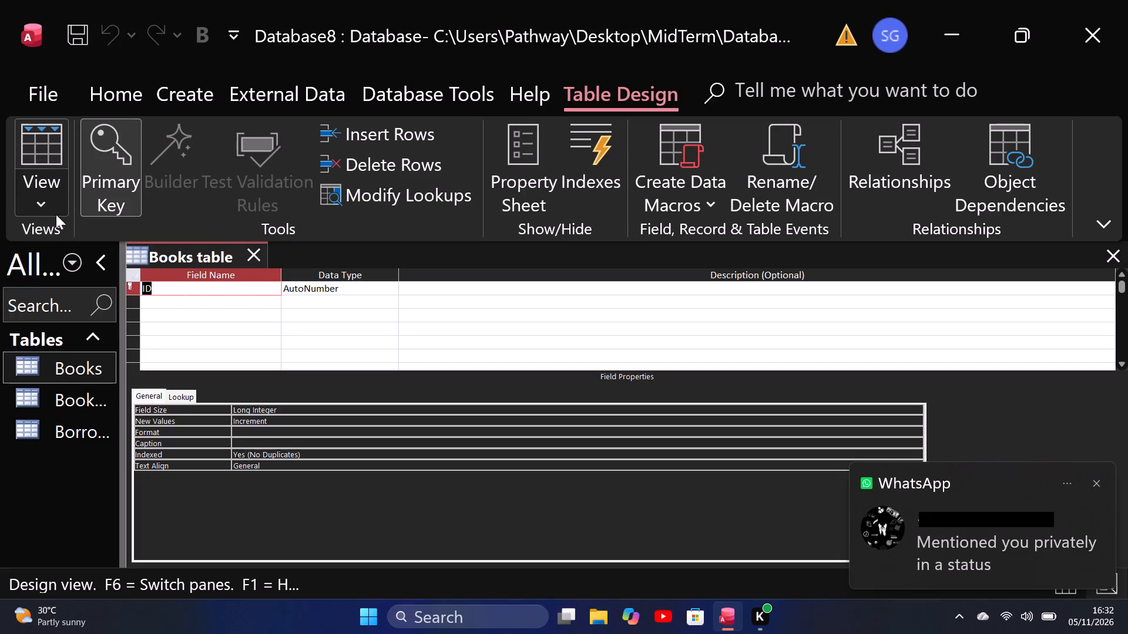
left_click_drag(56, 214, 90, 206)
left_click(90, 206)
Switch Books table to Datasheet View, saving the table's design changes, and select the ID cell of the new record.
left_click(34, 191)
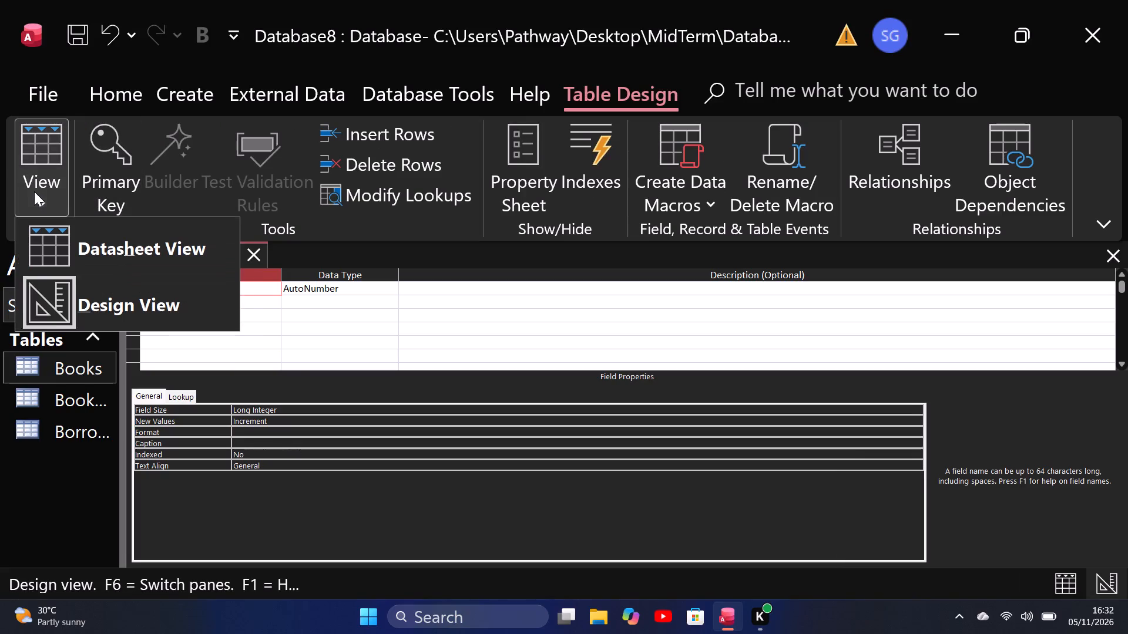
left_click(65, 244)
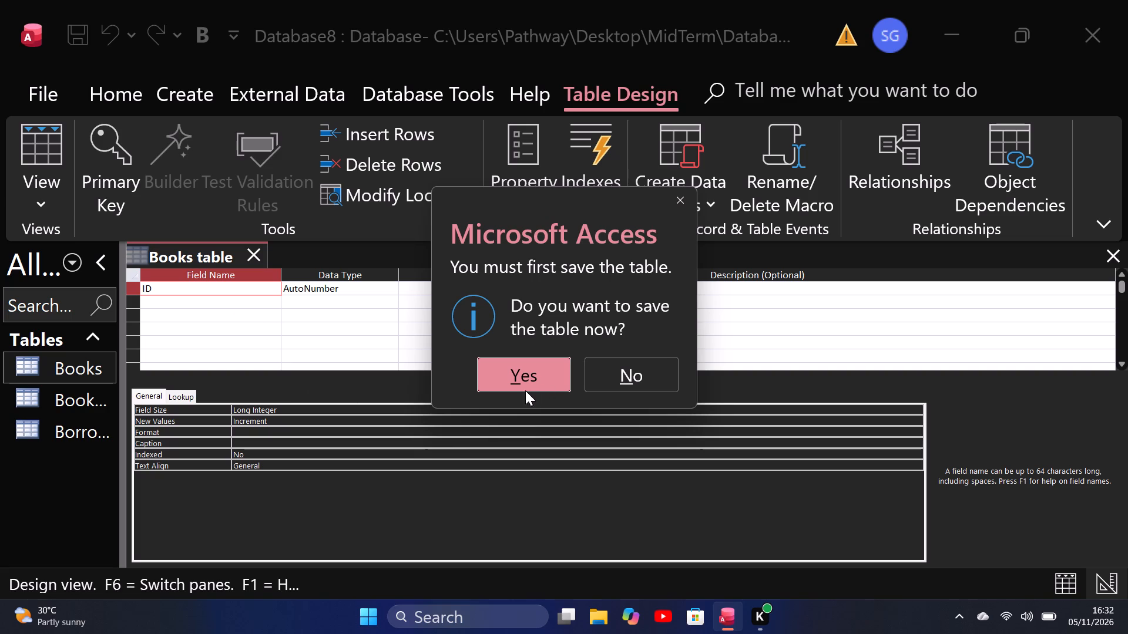
left_click(603, 377)
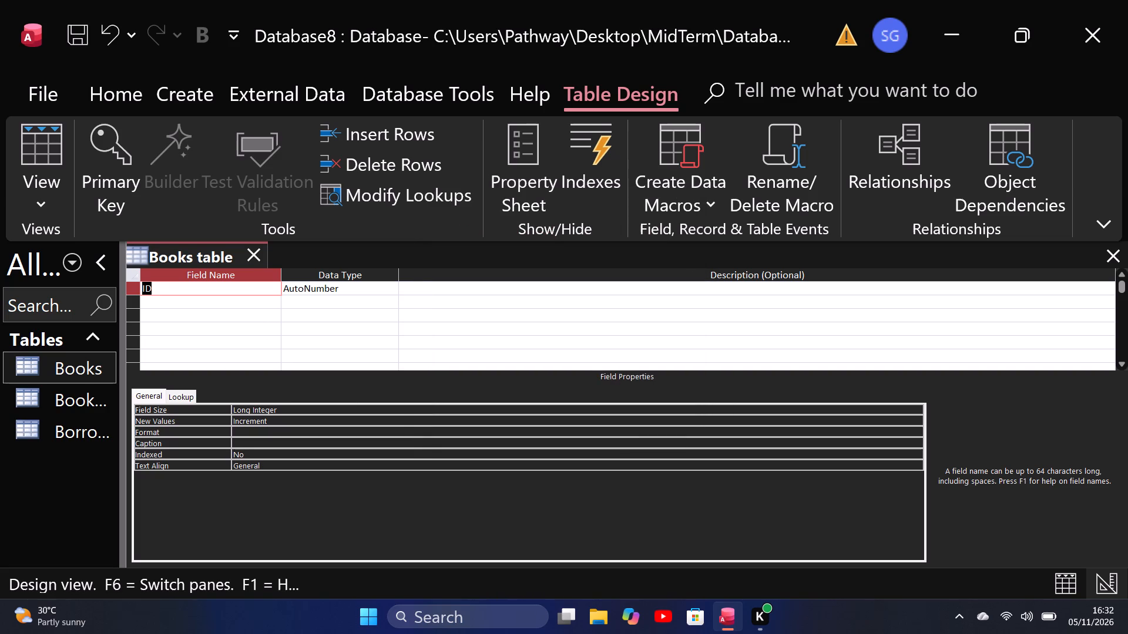
left_click(52, 209)
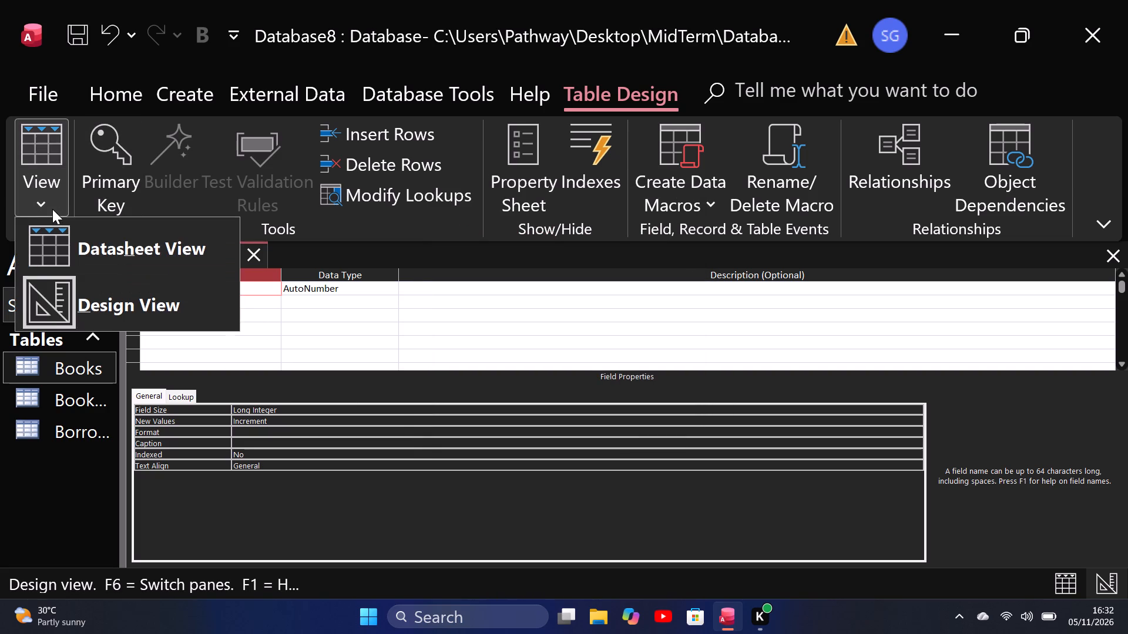
left_click(95, 255)
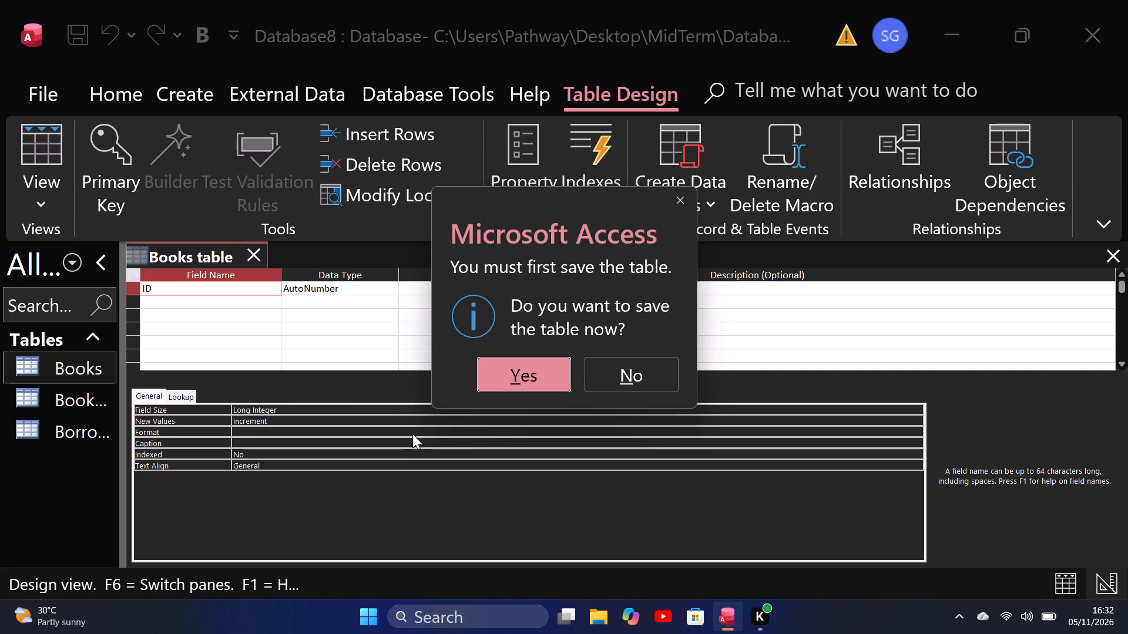
double_click(516, 389)
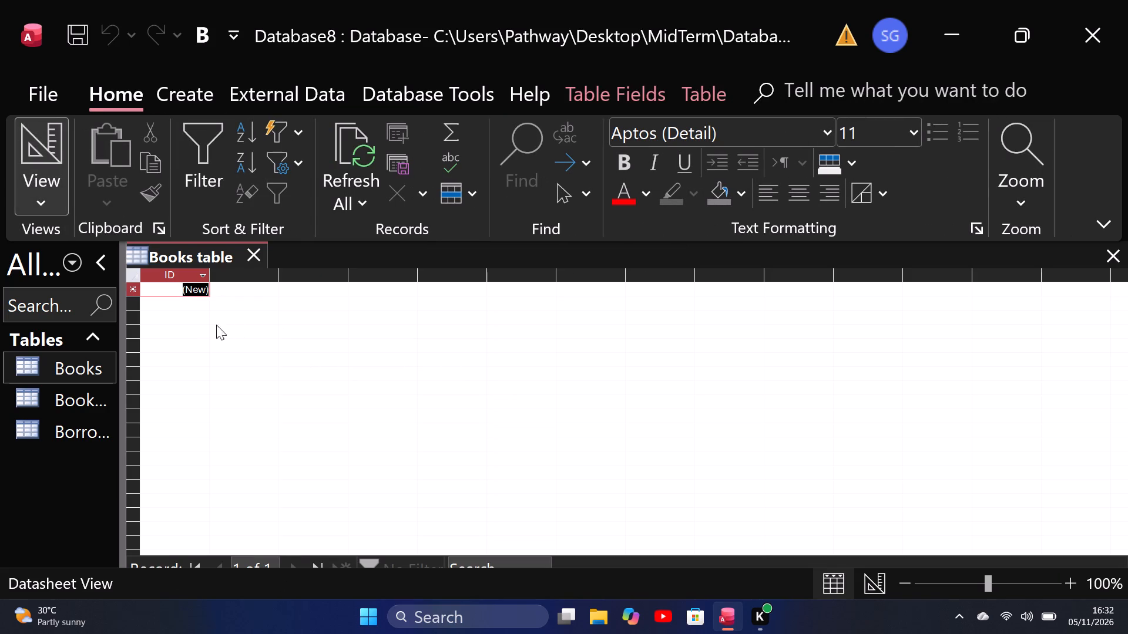
left_click(192, 288)
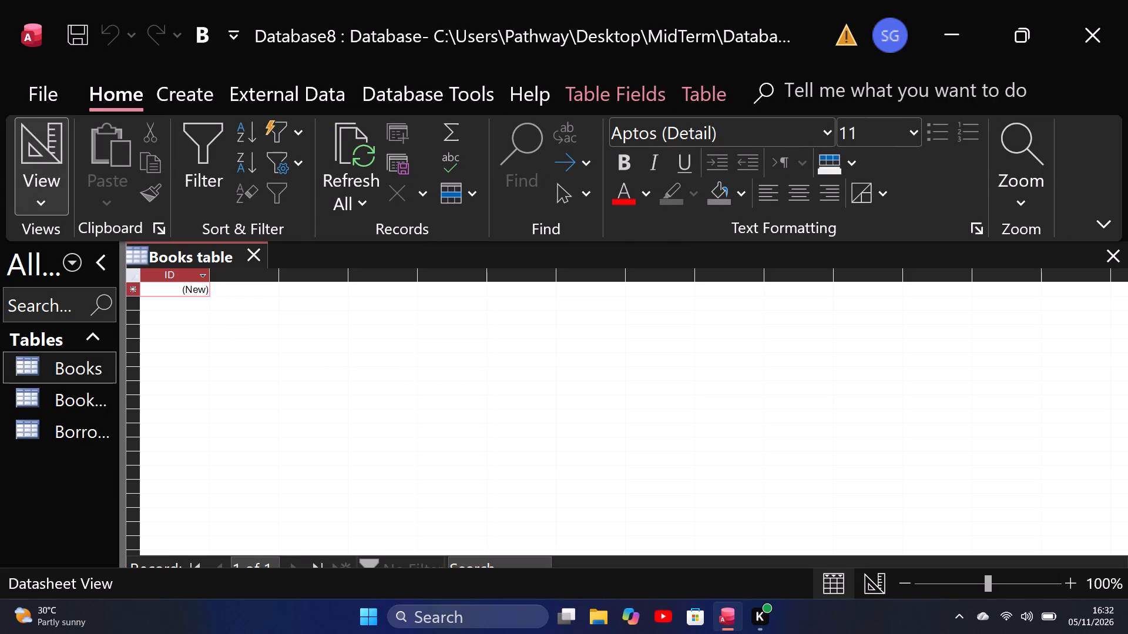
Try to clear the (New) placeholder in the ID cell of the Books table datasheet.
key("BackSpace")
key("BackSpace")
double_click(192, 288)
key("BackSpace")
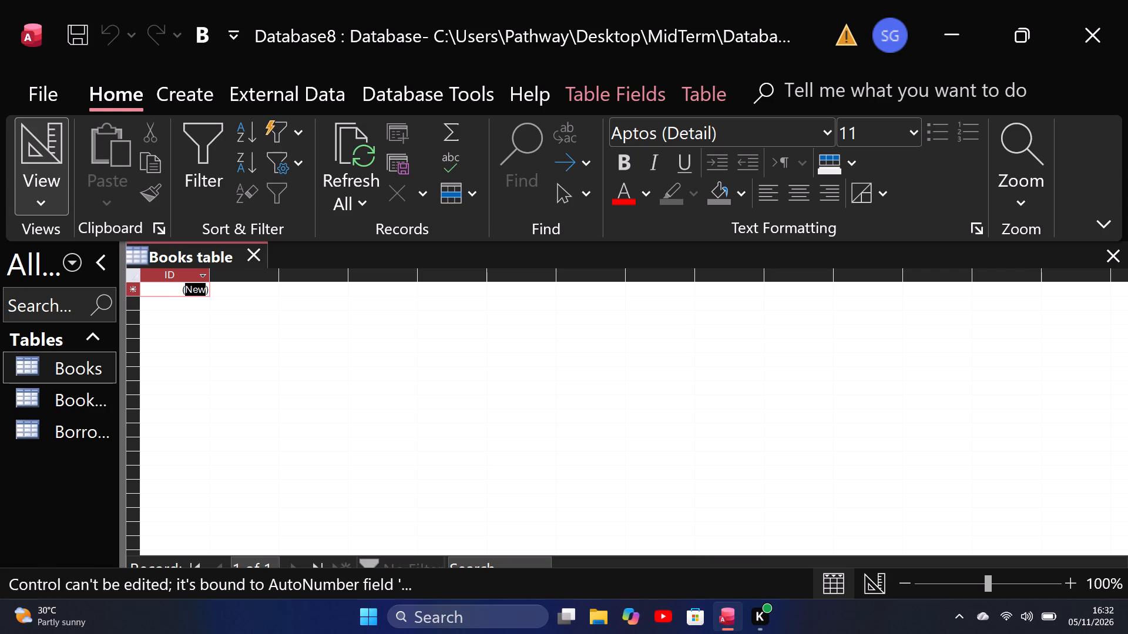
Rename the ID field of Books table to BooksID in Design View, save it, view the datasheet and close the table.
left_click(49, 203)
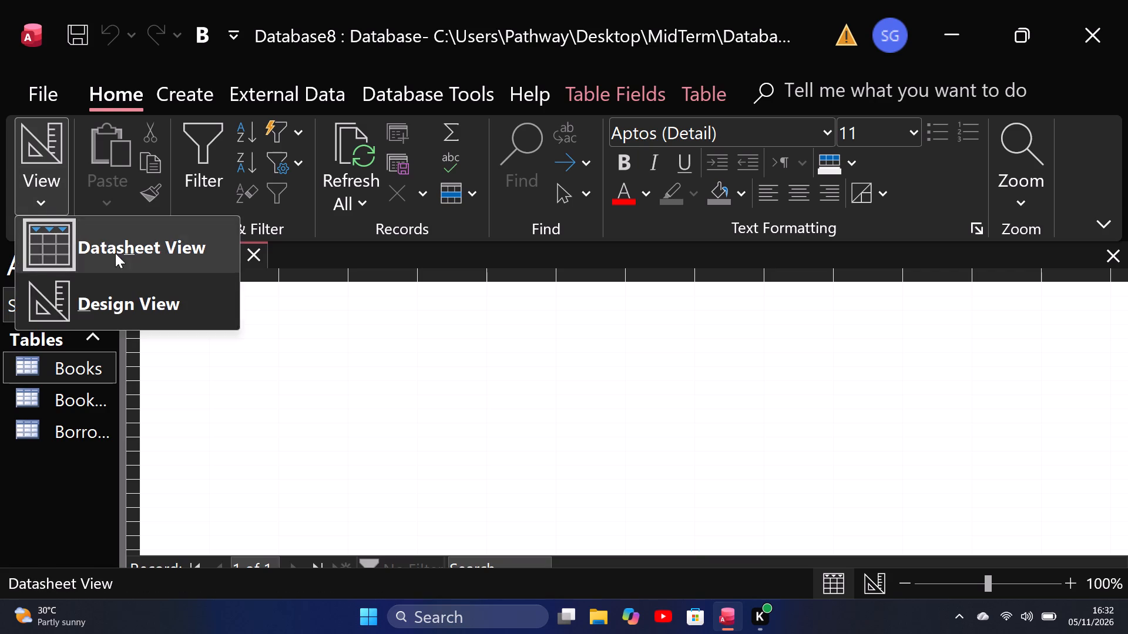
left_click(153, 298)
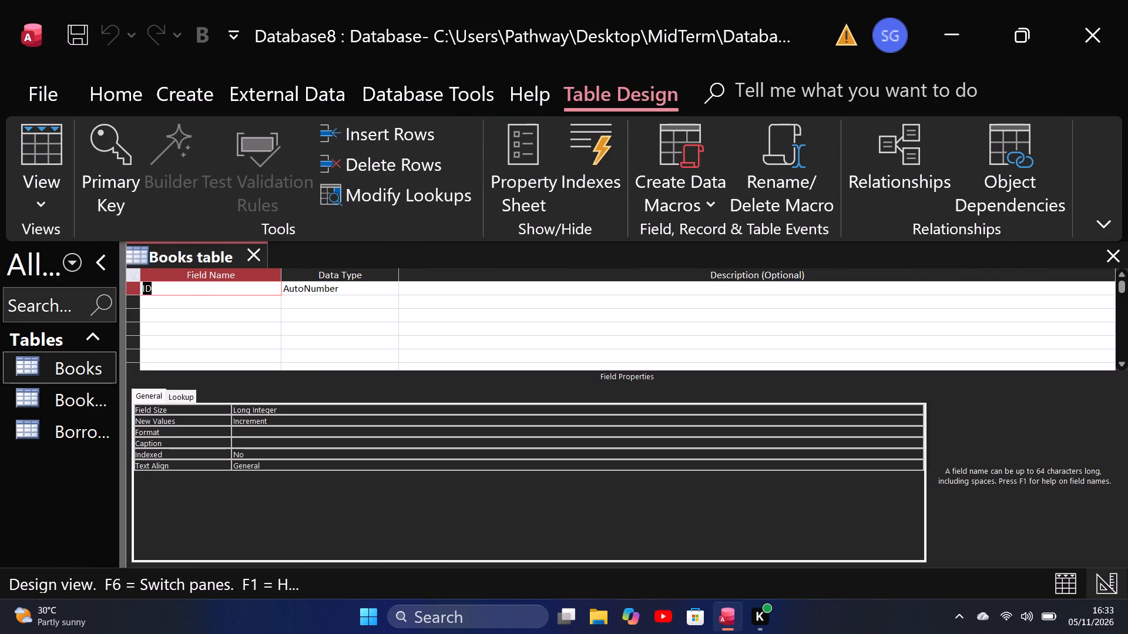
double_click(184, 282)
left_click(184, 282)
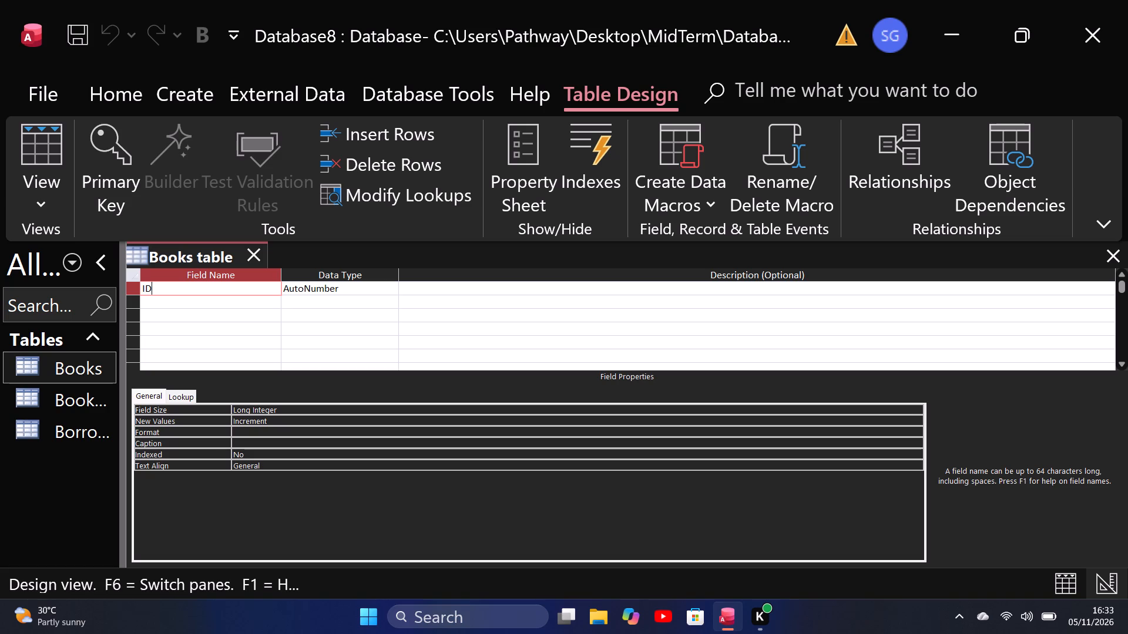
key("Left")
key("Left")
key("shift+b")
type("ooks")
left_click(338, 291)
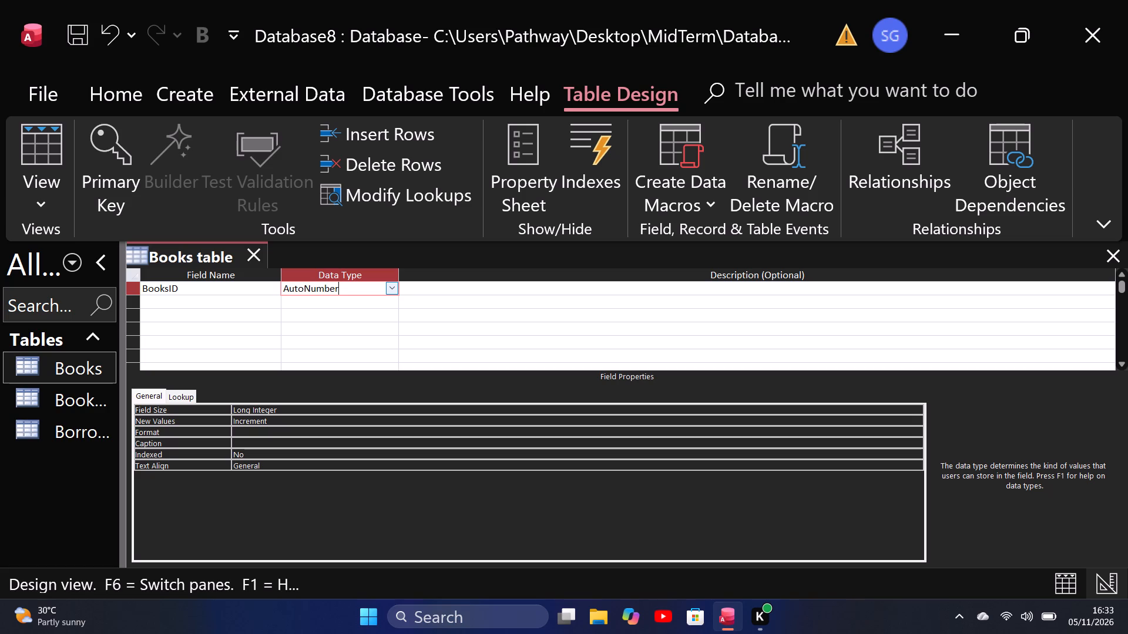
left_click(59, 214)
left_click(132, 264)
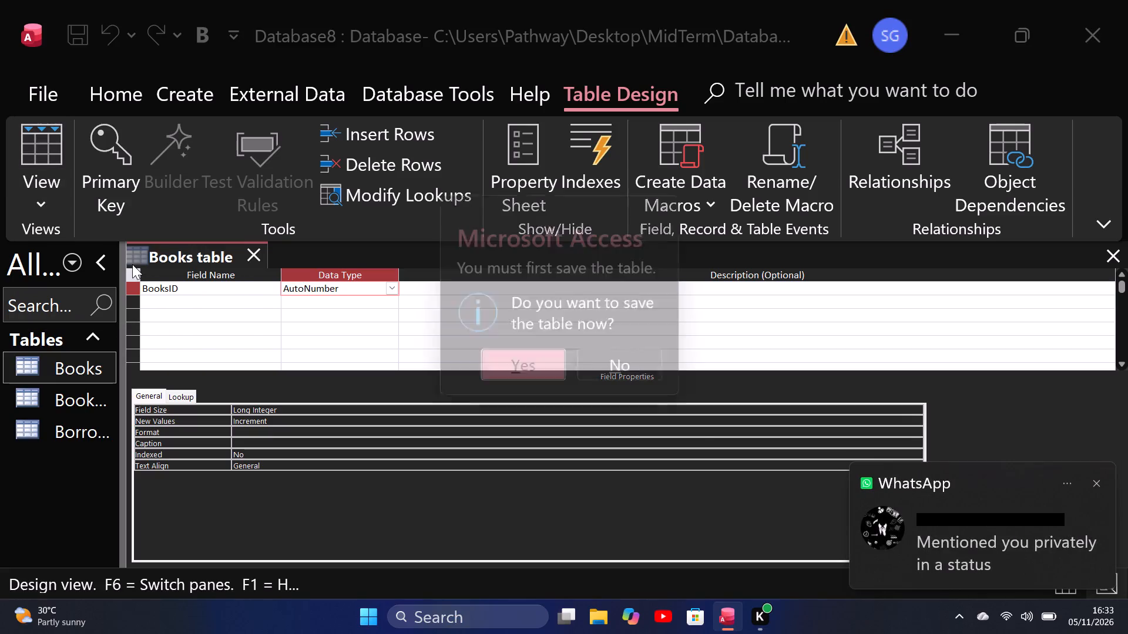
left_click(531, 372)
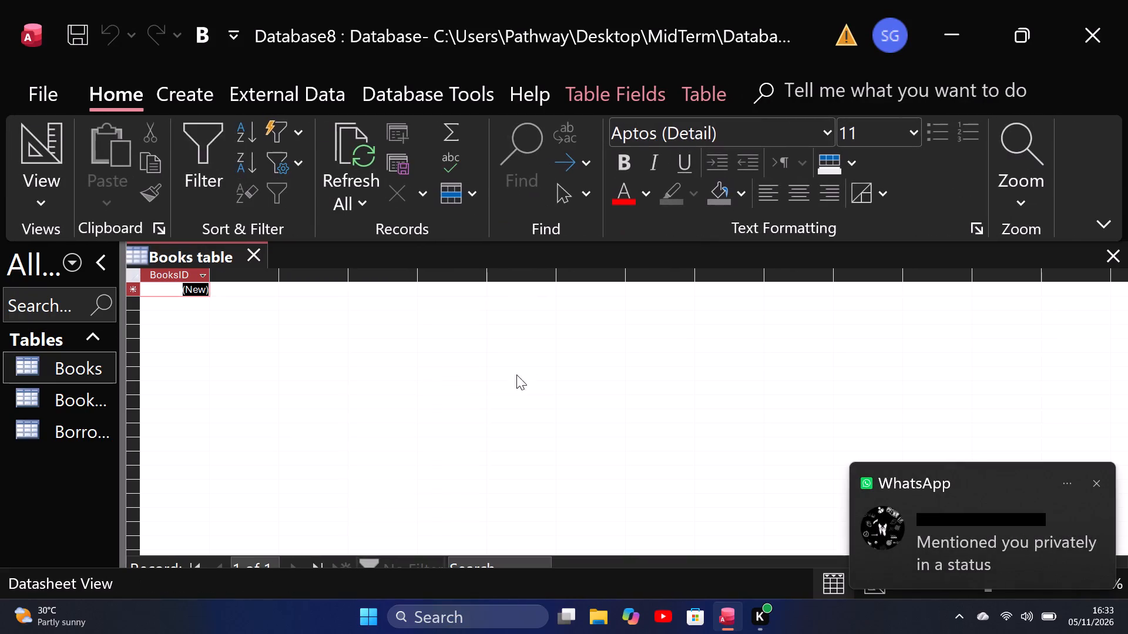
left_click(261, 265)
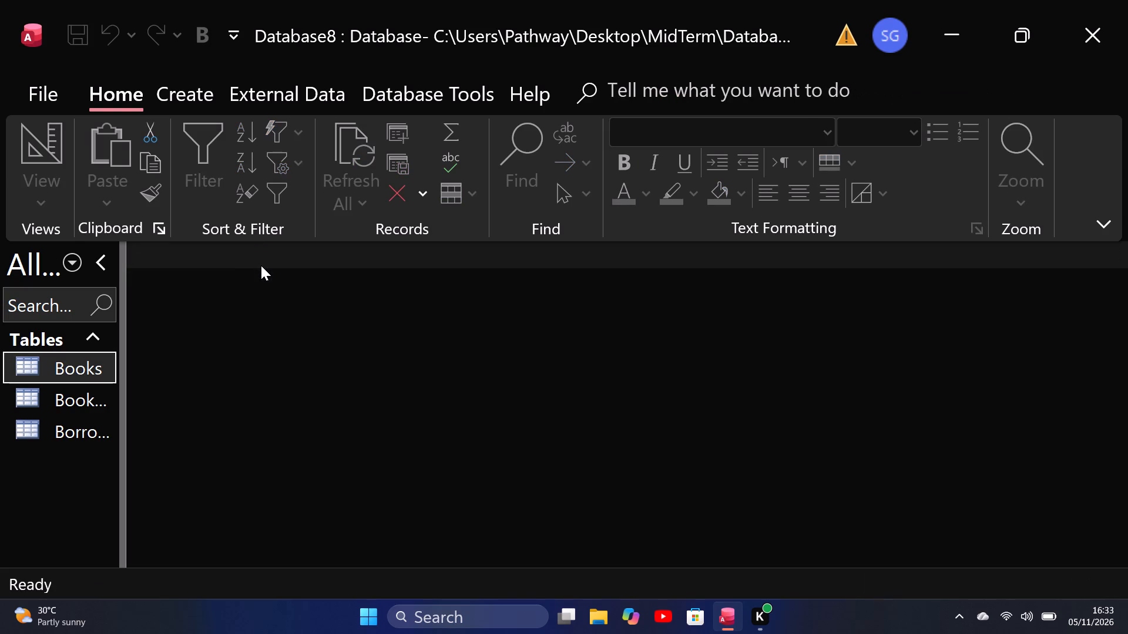
Open the Books, Books table and Borrowers datasheets to compare their fields, and close all three.
left_click(99, 374)
double_click(99, 374)
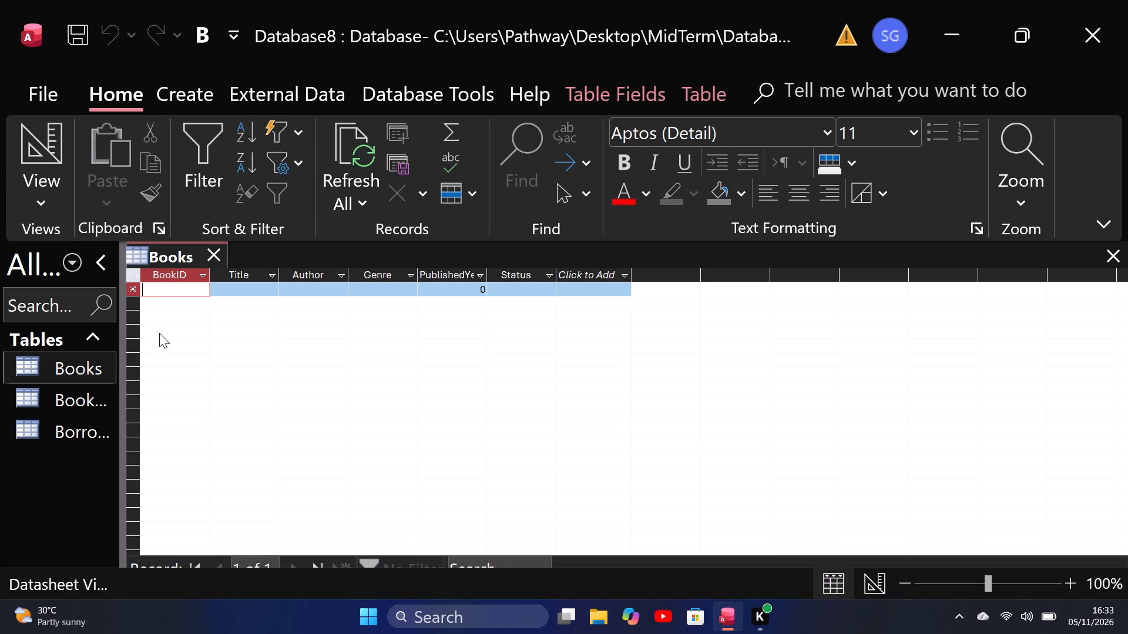
double_click(66, 394)
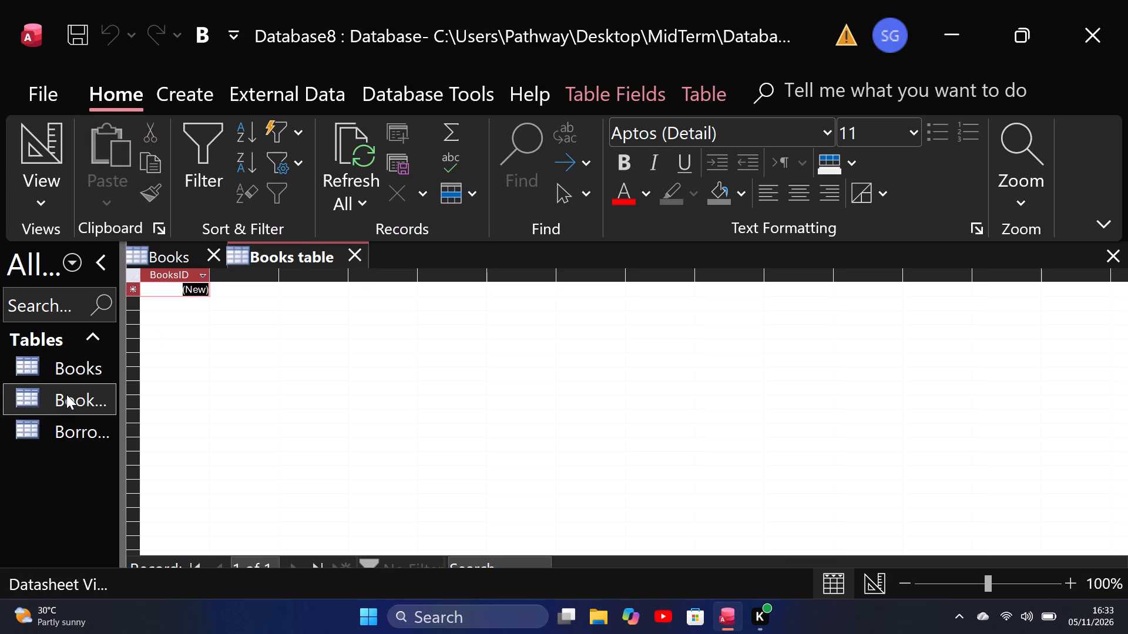
double_click(66, 424)
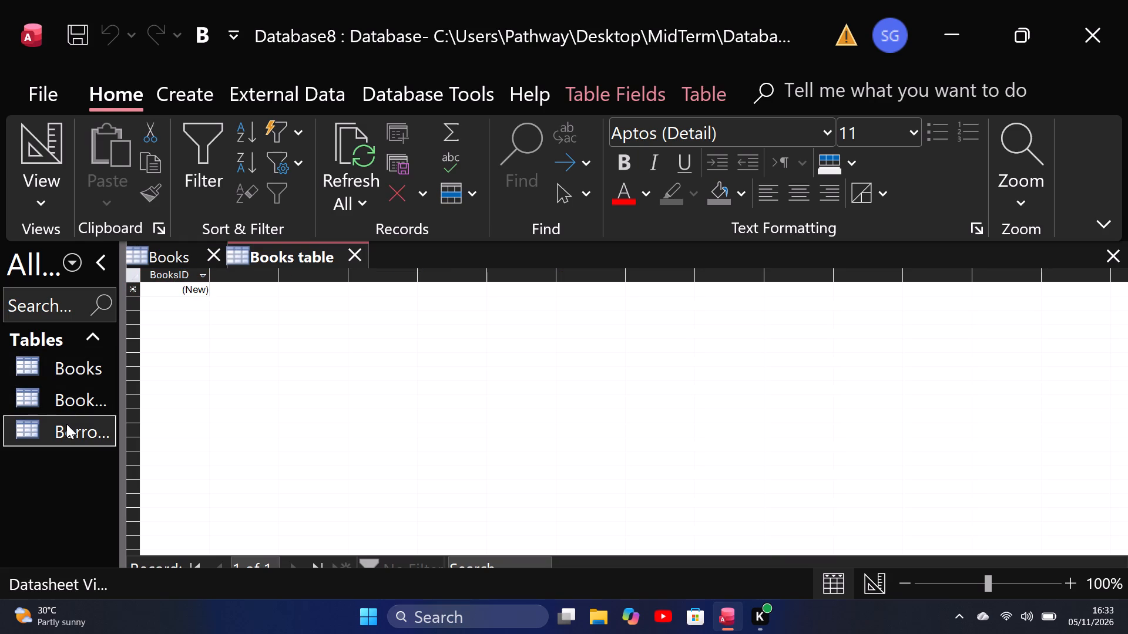
double_click(83, 369)
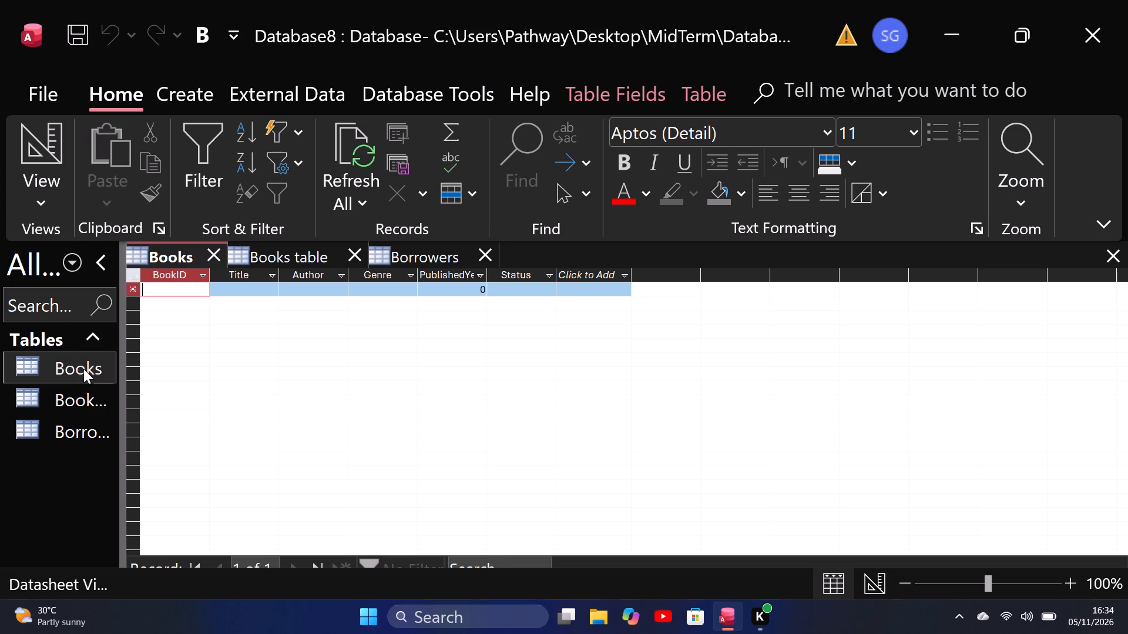
left_click(55, 392)
double_click(55, 392)
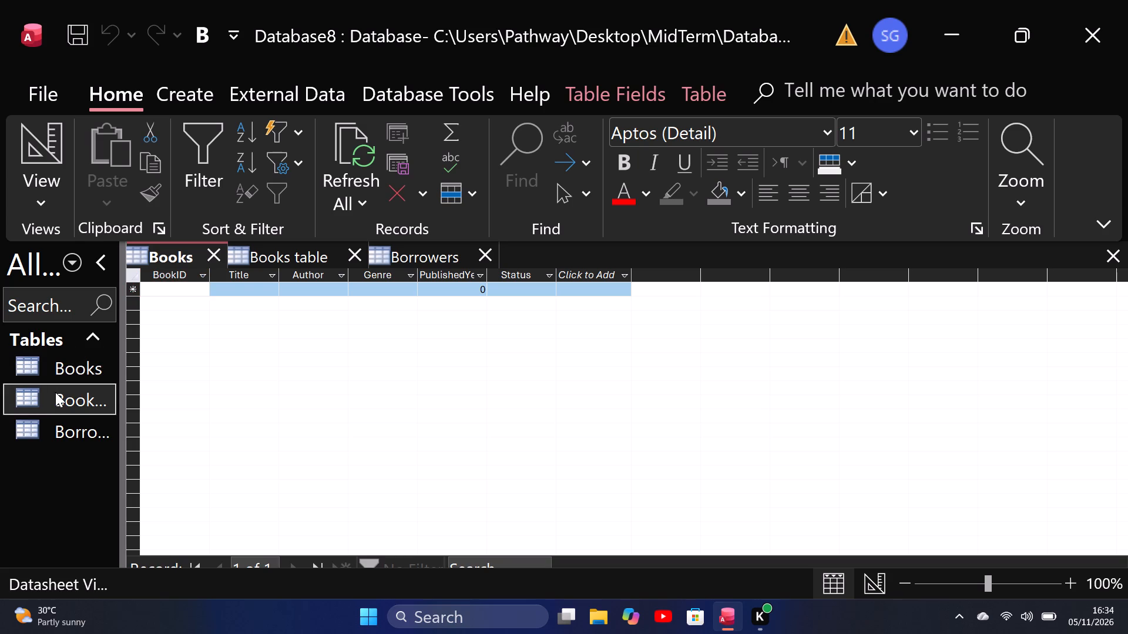
left_click(481, 249)
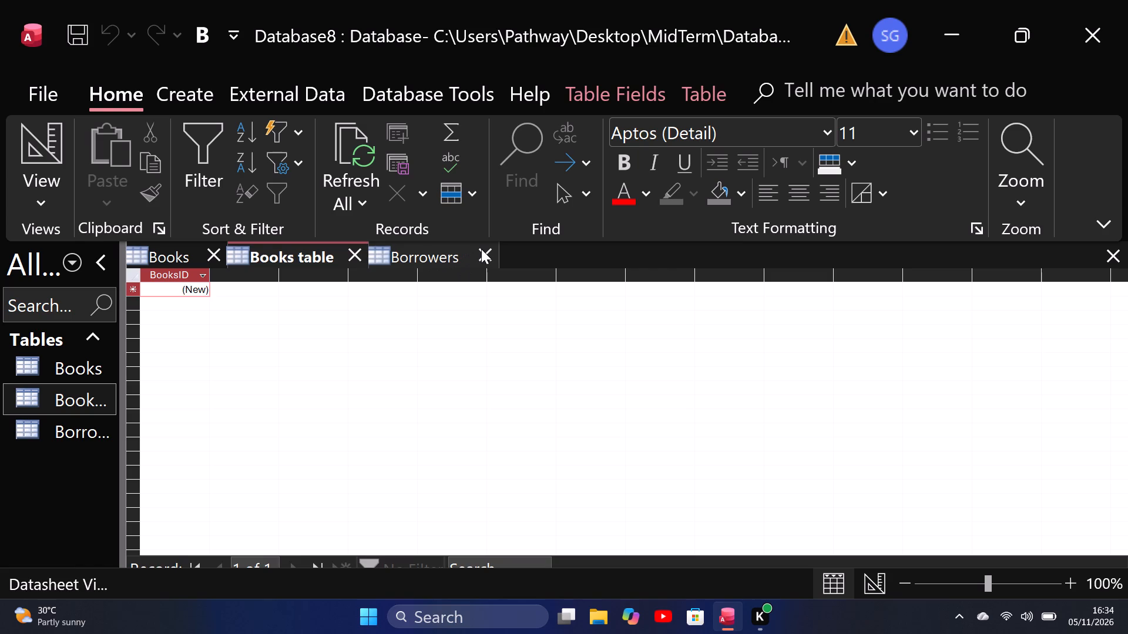
left_click(360, 251)
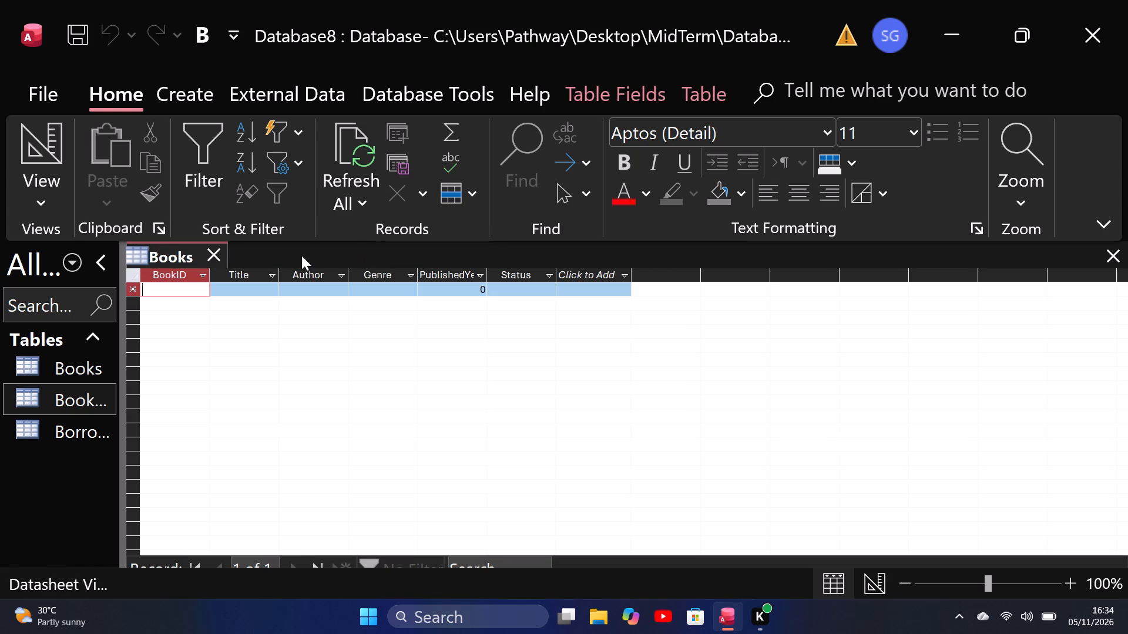
left_click(210, 255)
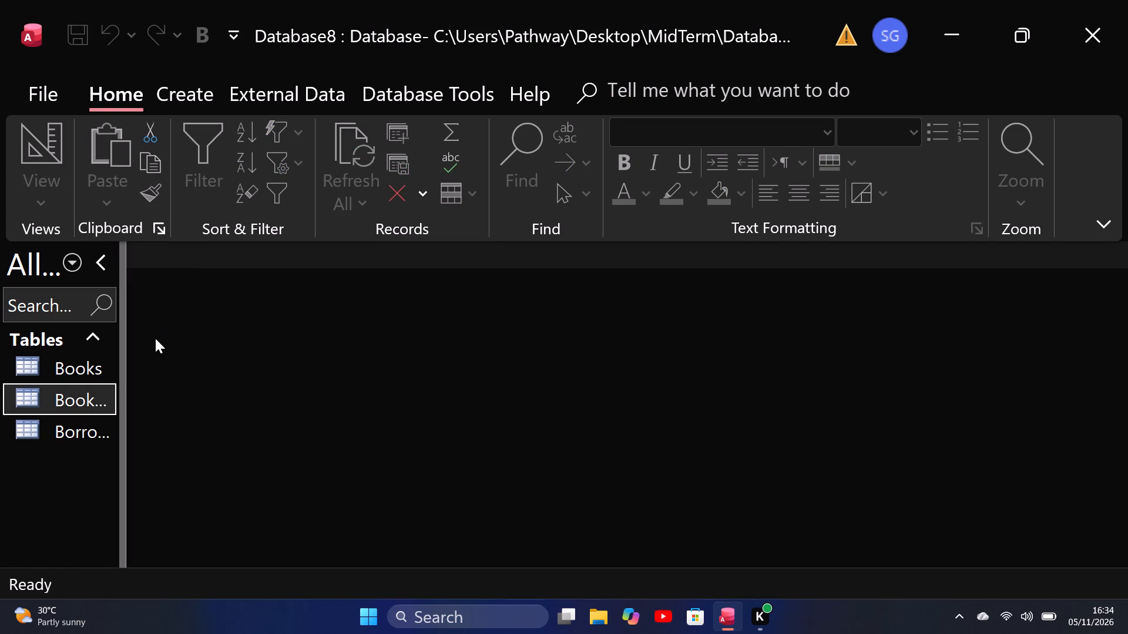
Delete the redundant Books table object from the database, keeping Books and Borrowers.
left_click(398, 193)
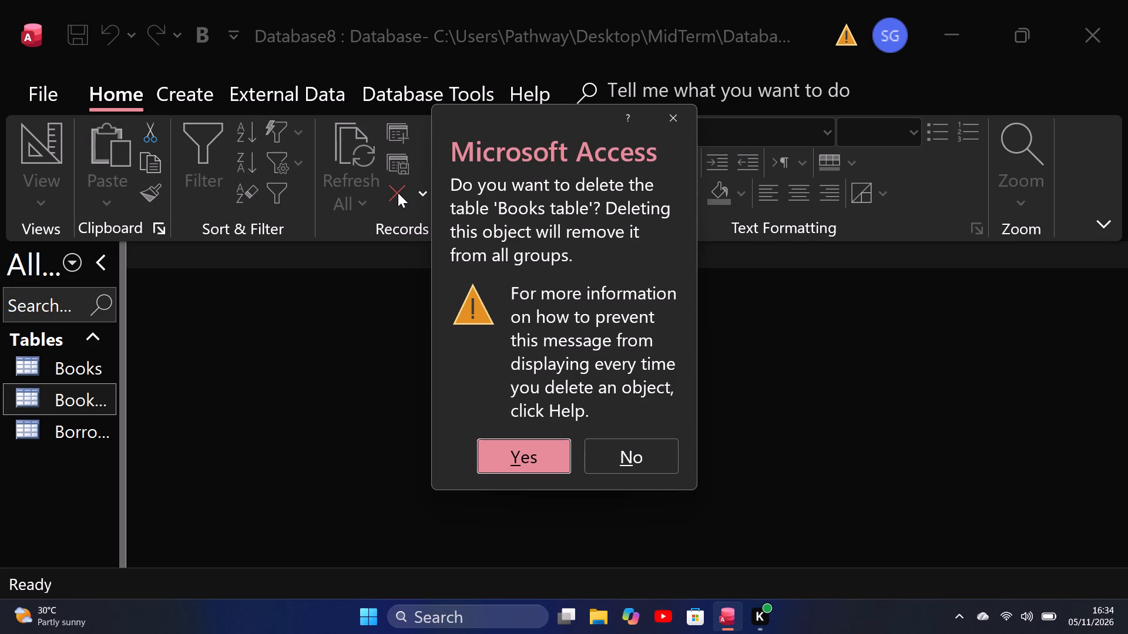
left_click(517, 448)
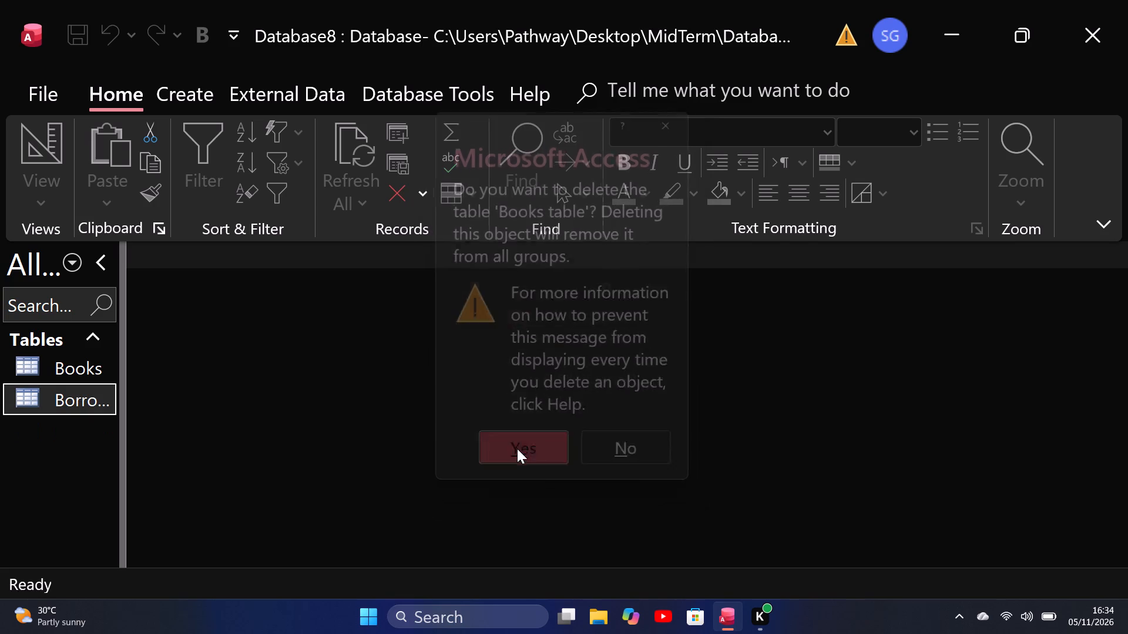
Open the Books table's datasheet and enter the title "The river and The Source" in the first record.
double_click(92, 371)
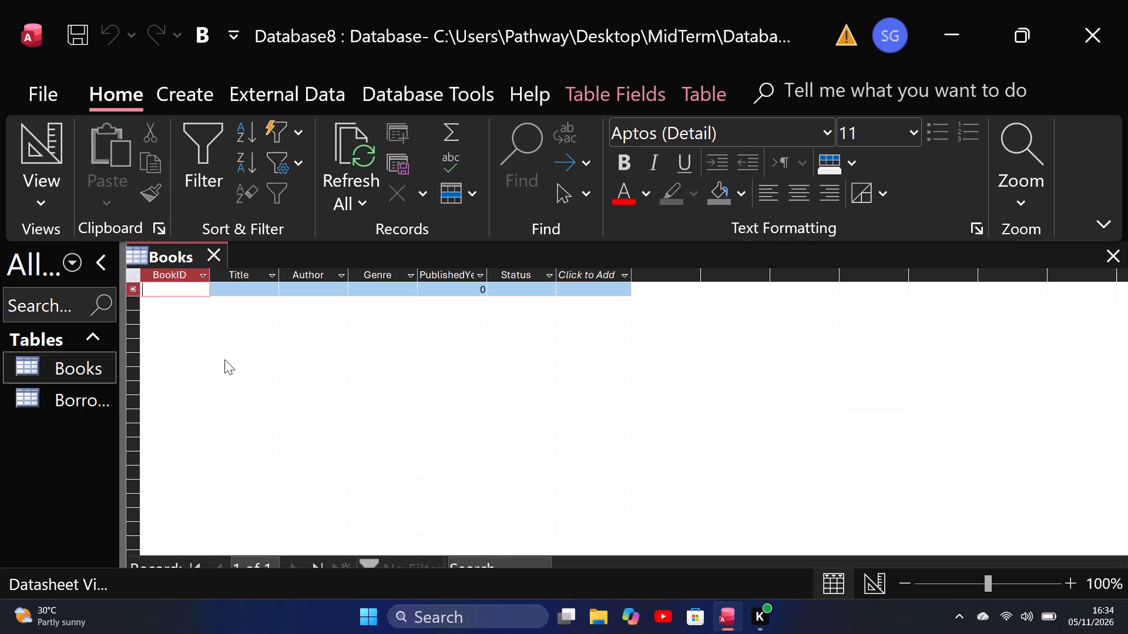
left_click(178, 296)
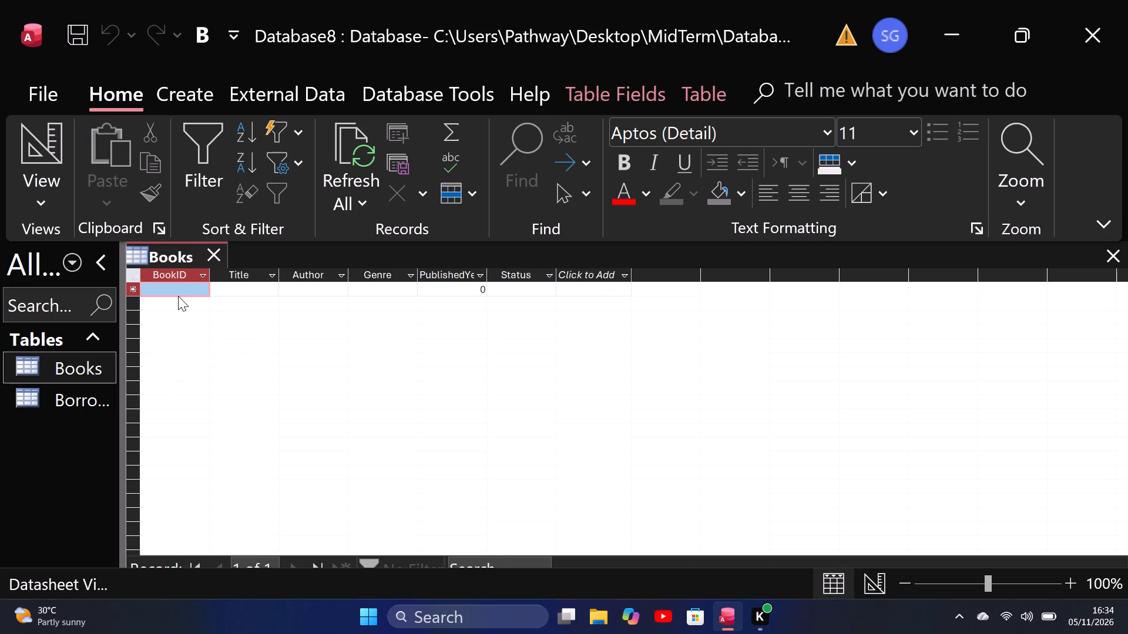
left_click(244, 284)
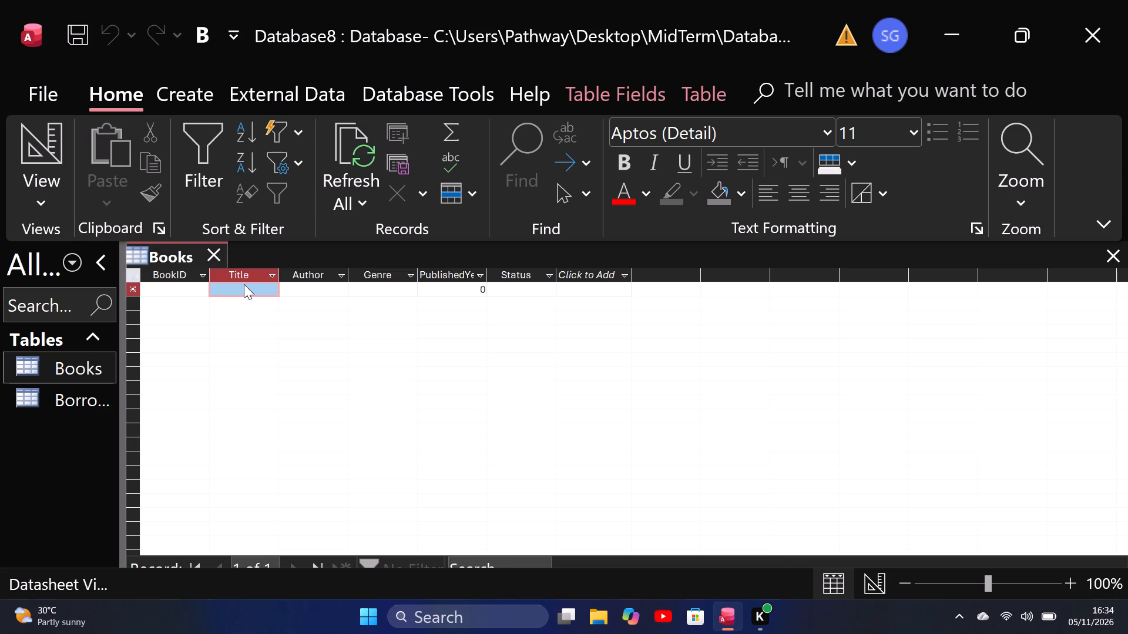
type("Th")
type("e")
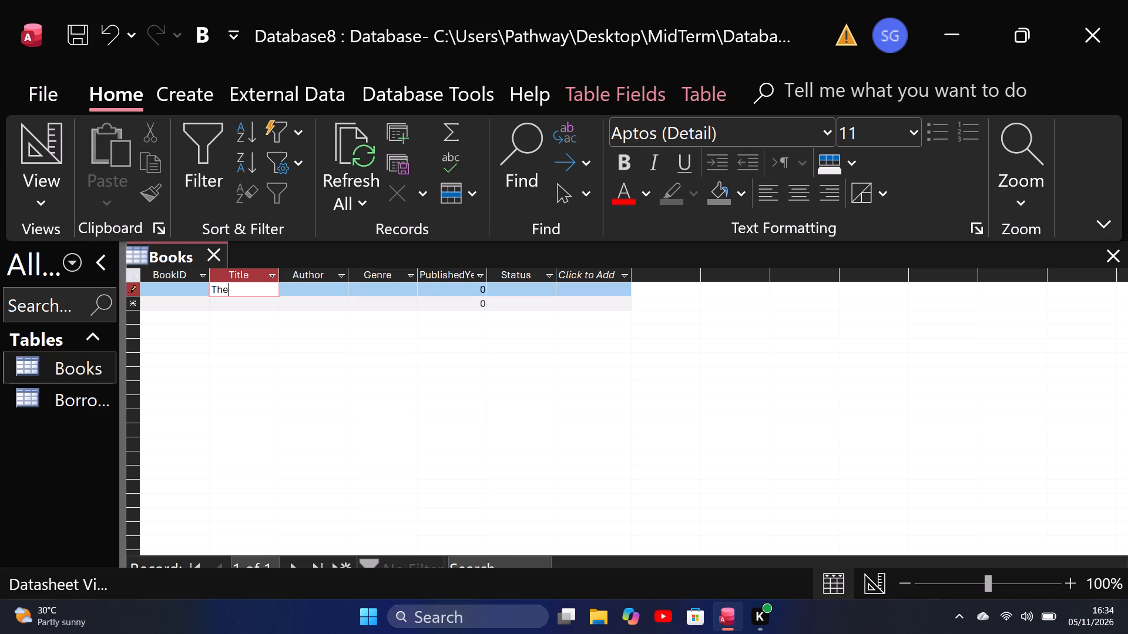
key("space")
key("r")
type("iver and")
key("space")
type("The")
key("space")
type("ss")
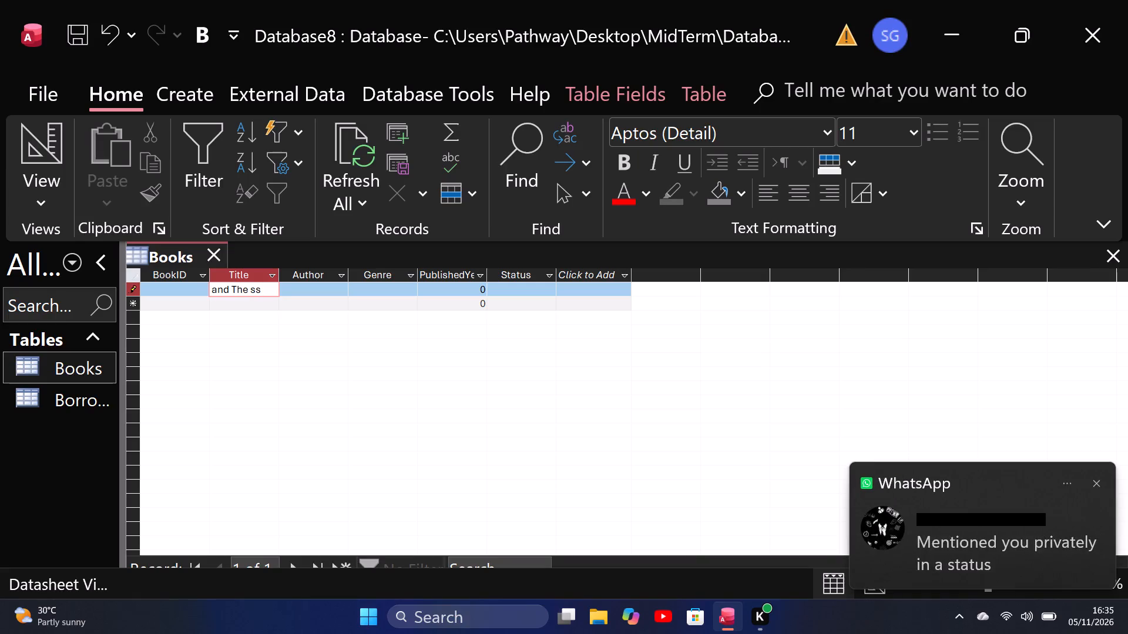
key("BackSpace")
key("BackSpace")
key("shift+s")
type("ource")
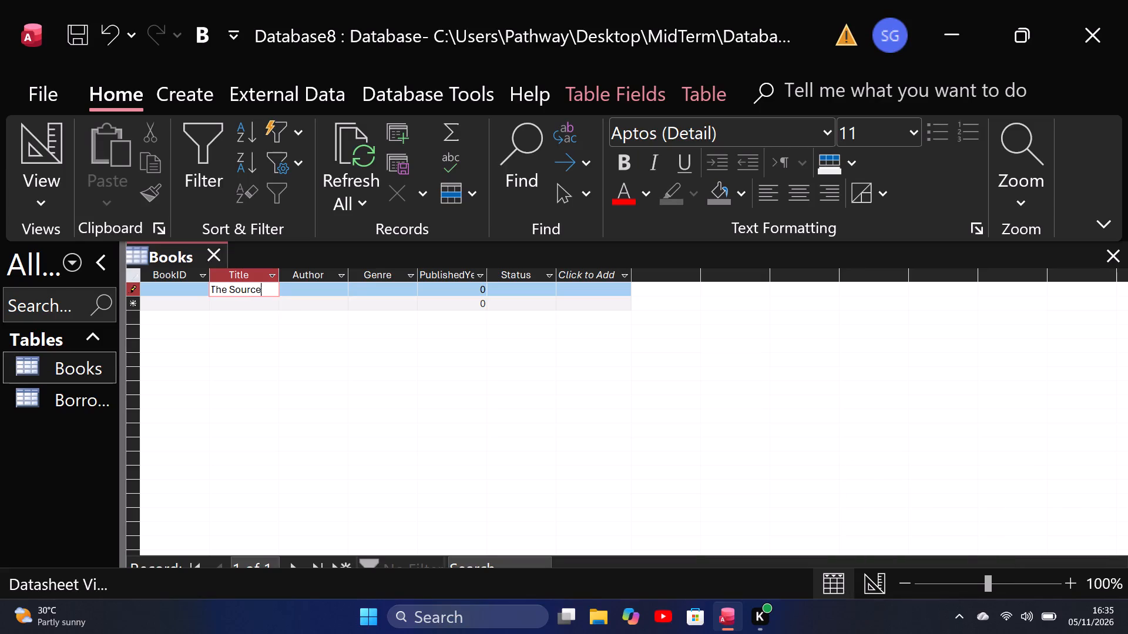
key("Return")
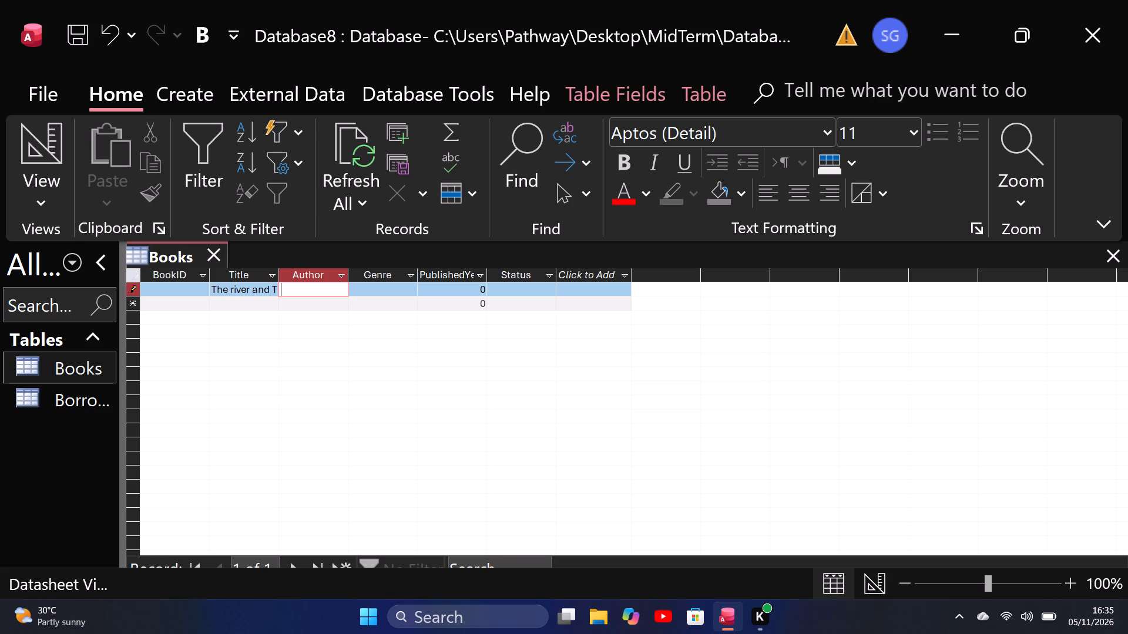
Enter Margaret Ogola as the author of the first record in the Books table.
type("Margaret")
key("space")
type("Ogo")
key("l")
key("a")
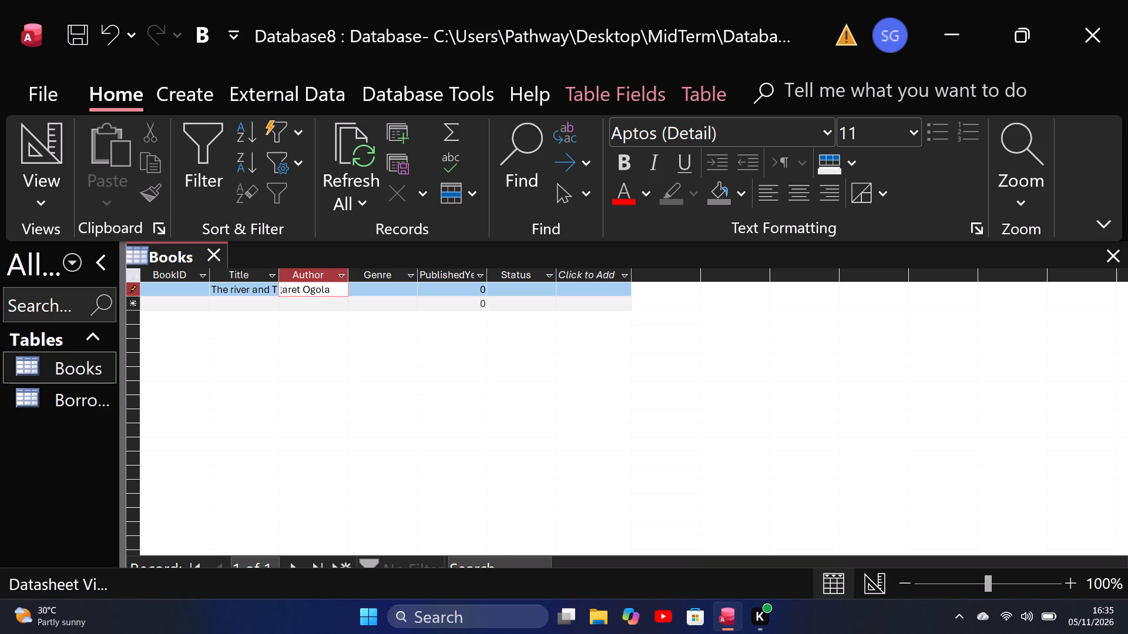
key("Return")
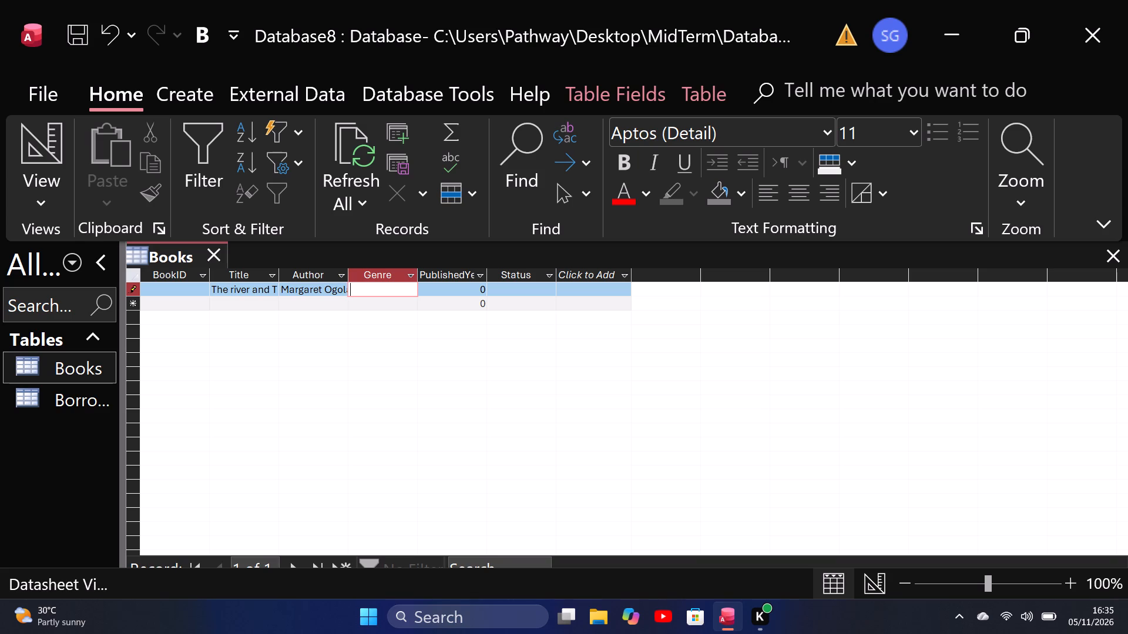
Fill in the record's genre as fiction, published year as 1994 and status as Borrowed, and try to commit the record.
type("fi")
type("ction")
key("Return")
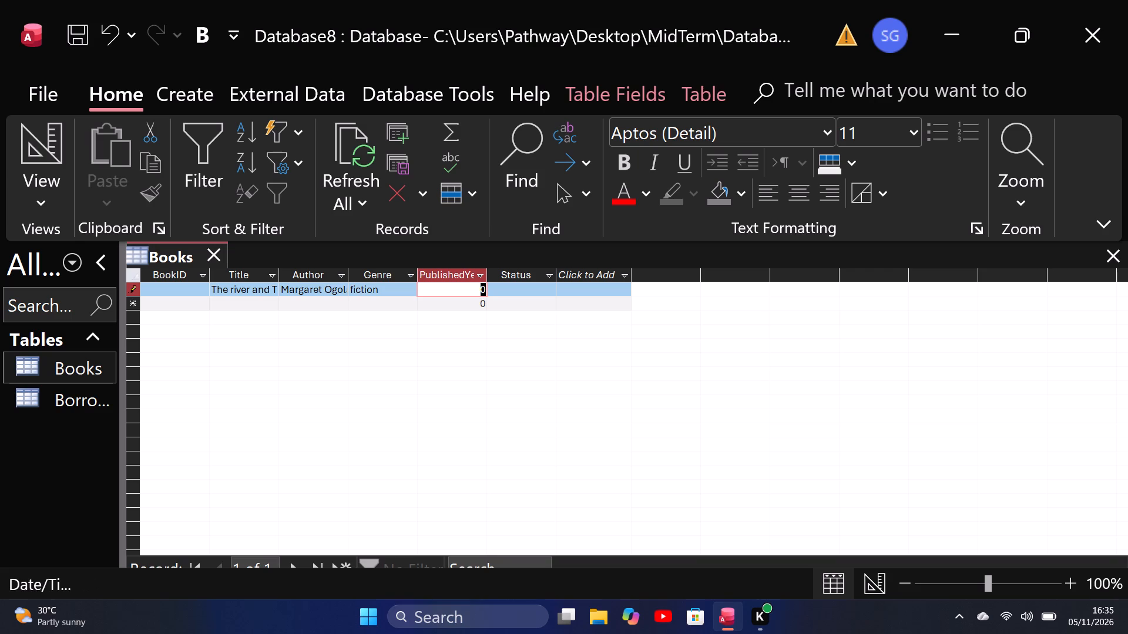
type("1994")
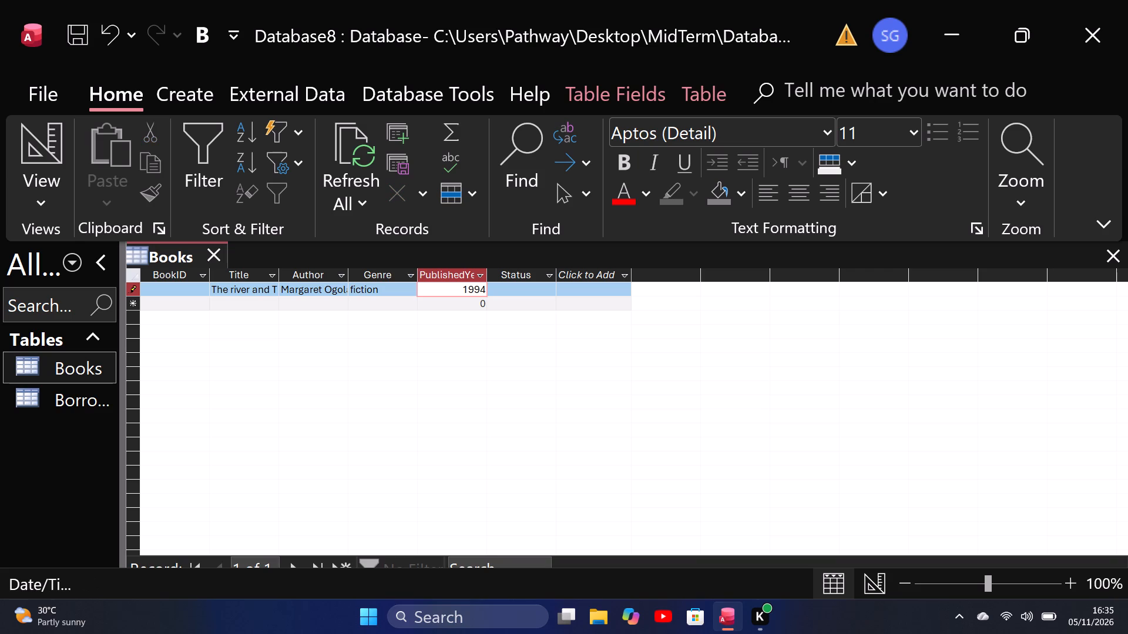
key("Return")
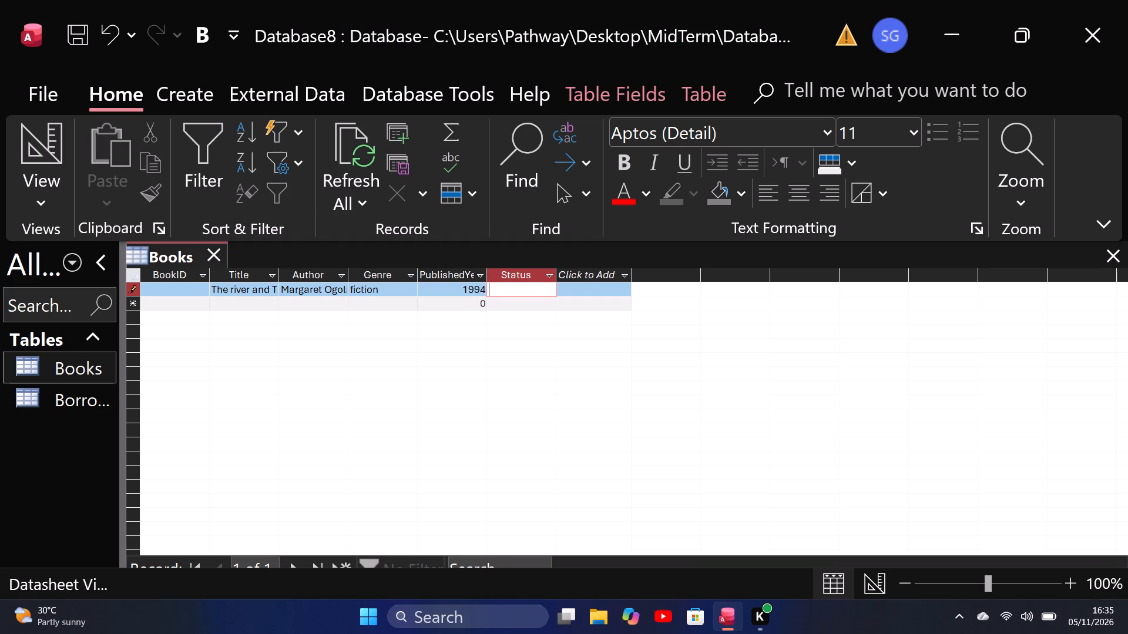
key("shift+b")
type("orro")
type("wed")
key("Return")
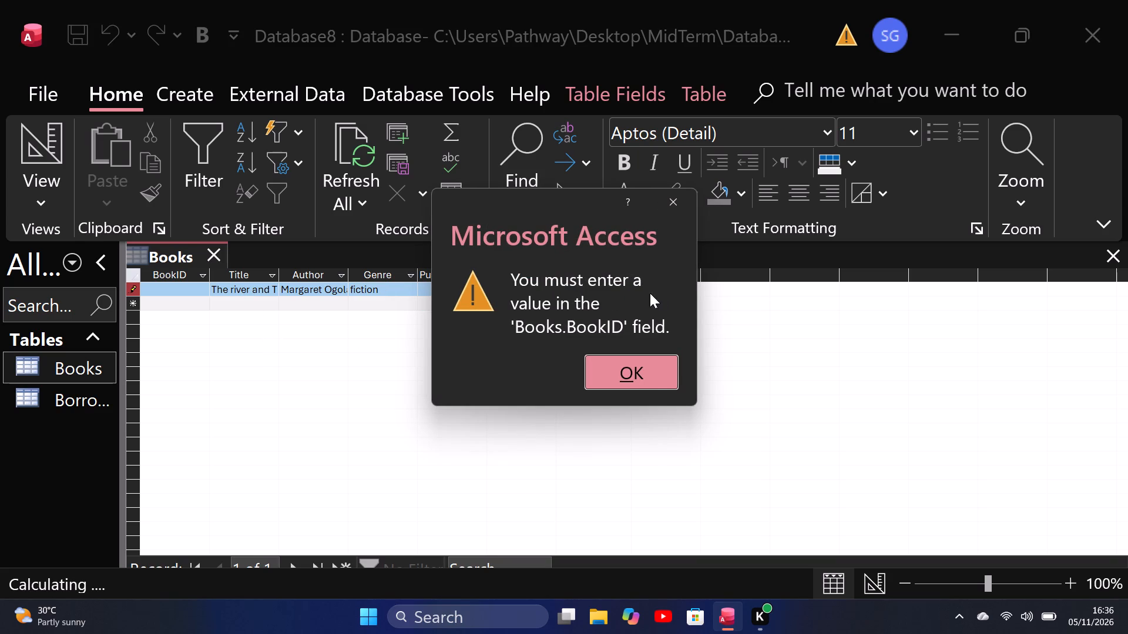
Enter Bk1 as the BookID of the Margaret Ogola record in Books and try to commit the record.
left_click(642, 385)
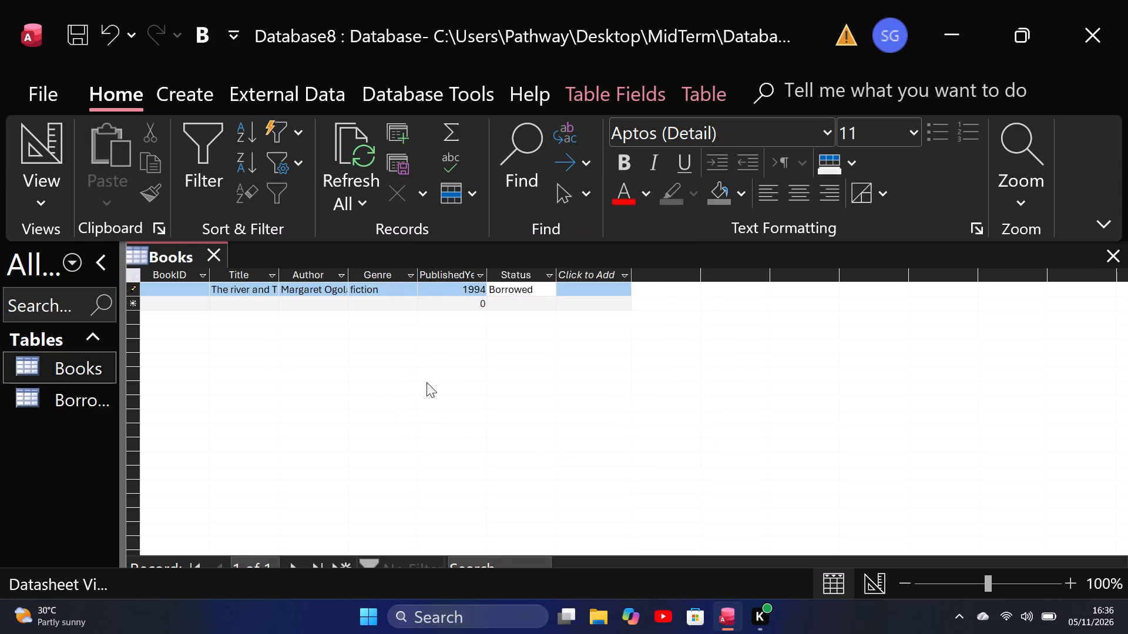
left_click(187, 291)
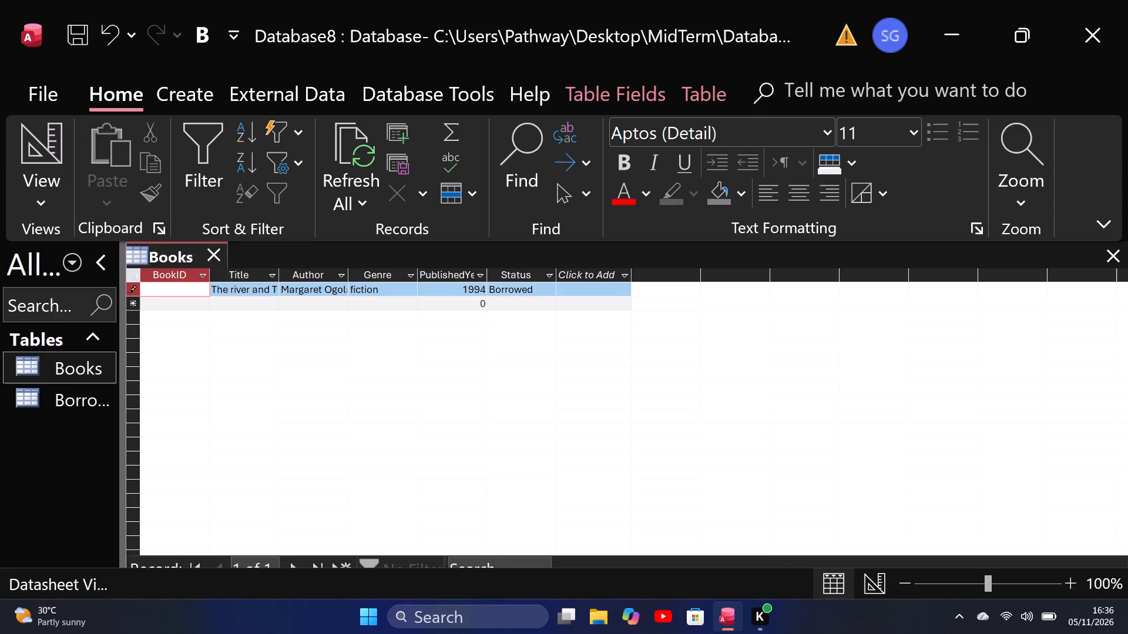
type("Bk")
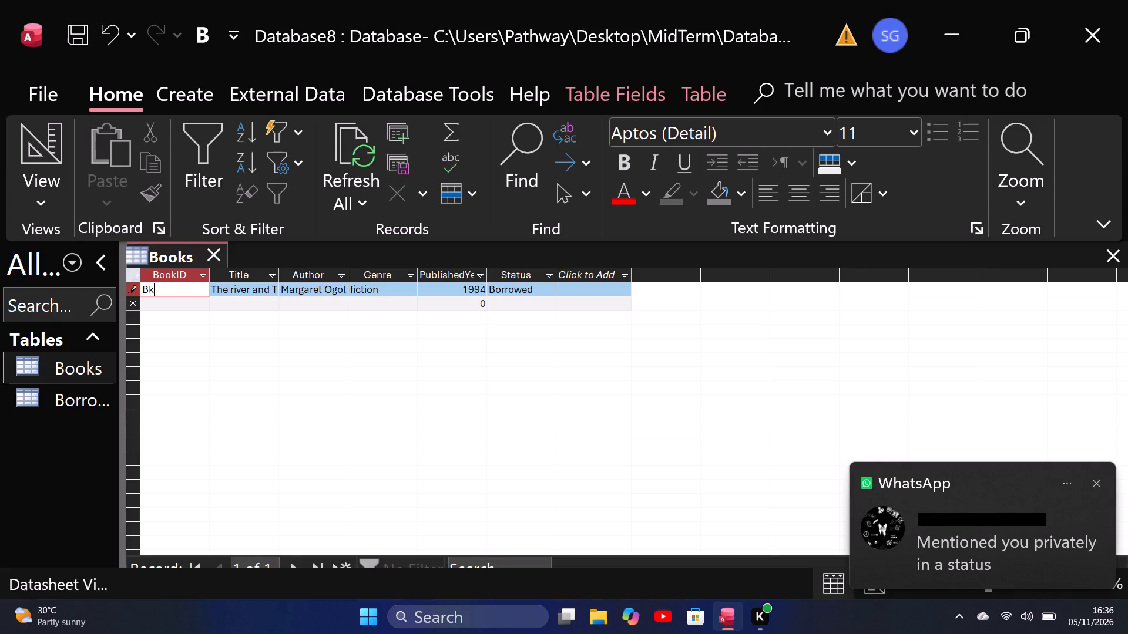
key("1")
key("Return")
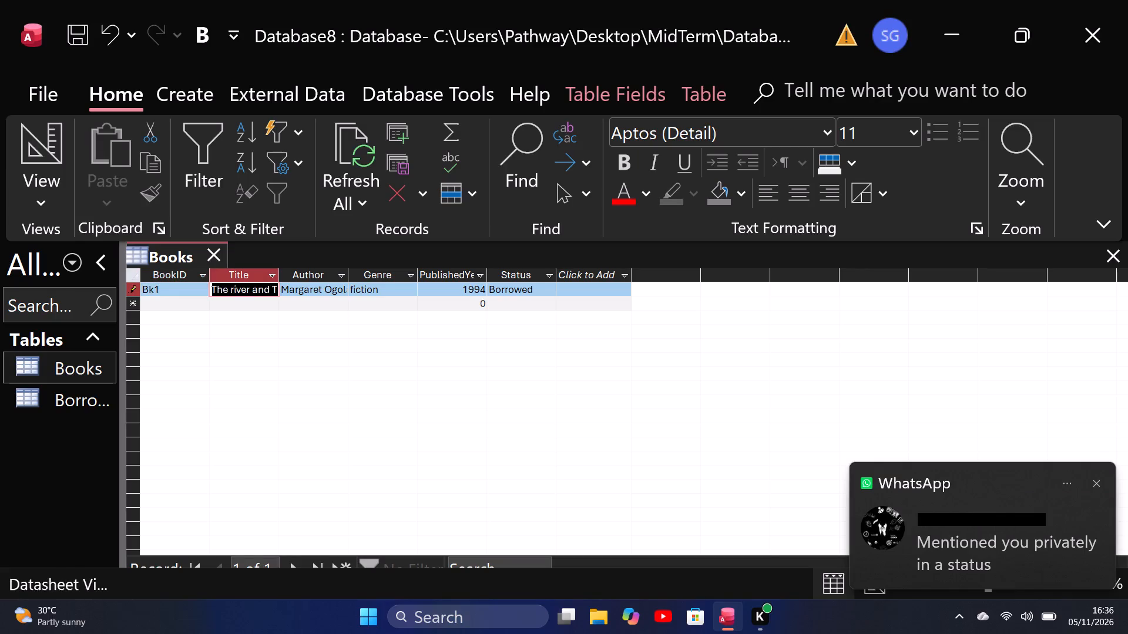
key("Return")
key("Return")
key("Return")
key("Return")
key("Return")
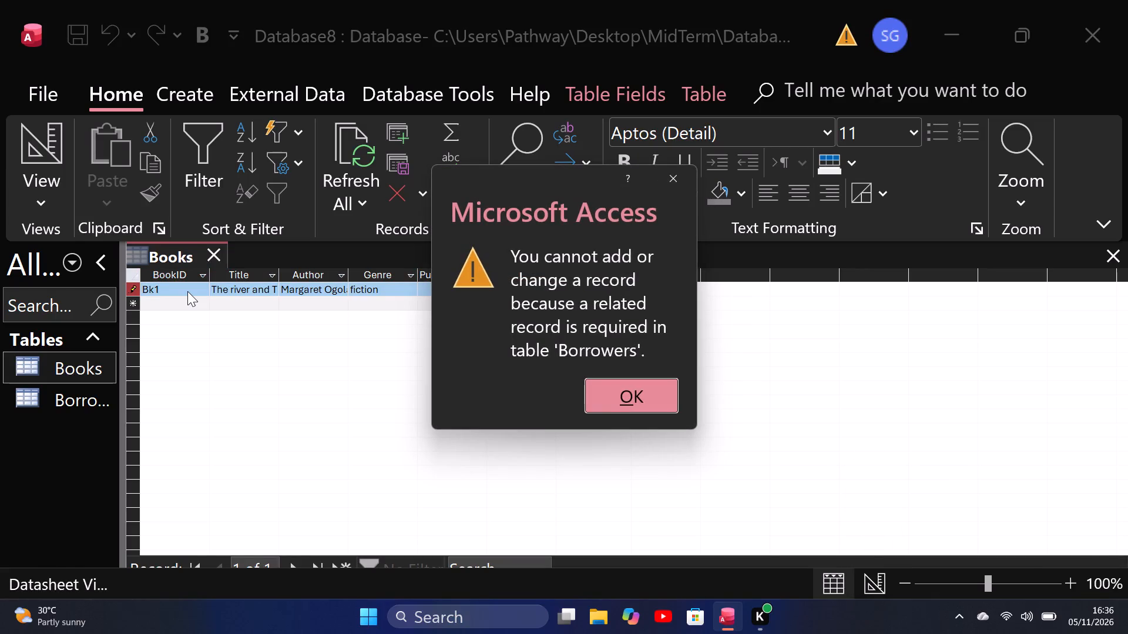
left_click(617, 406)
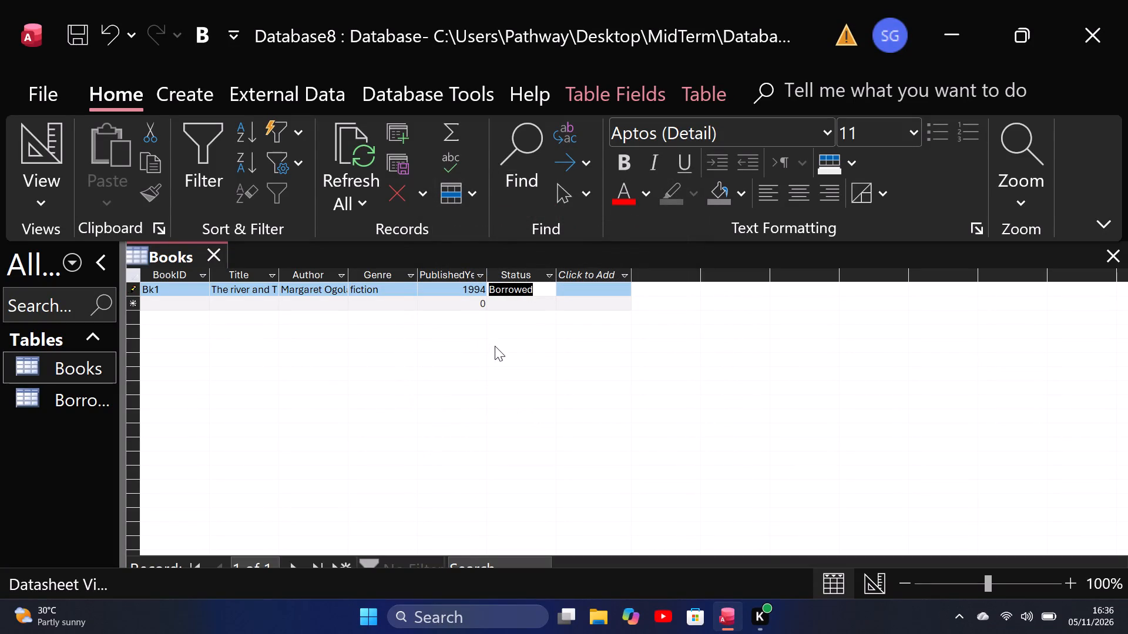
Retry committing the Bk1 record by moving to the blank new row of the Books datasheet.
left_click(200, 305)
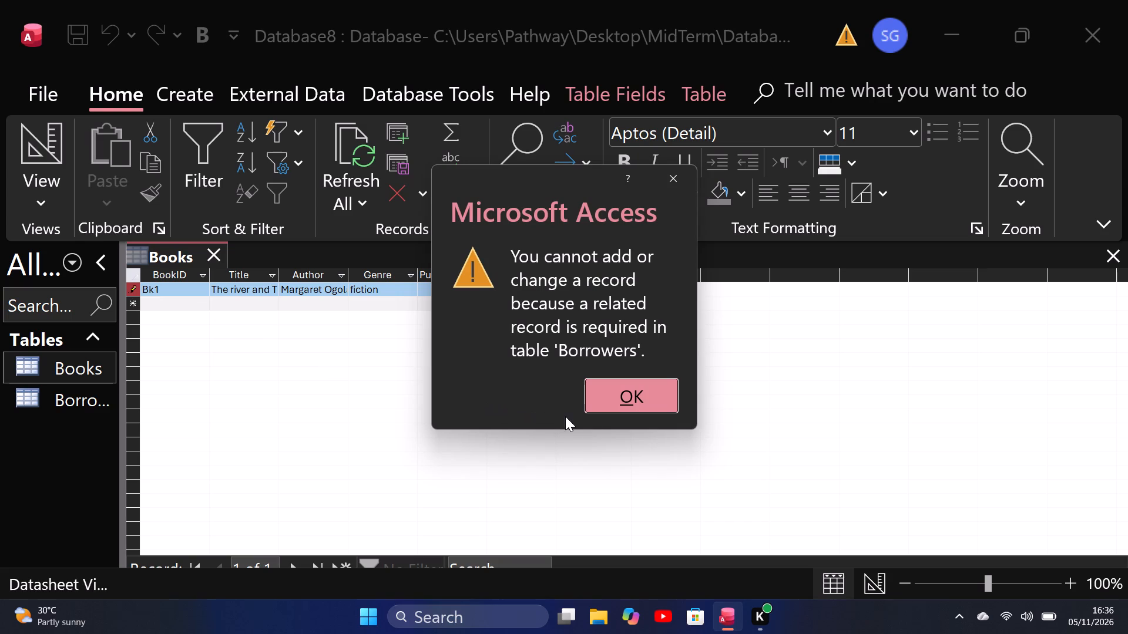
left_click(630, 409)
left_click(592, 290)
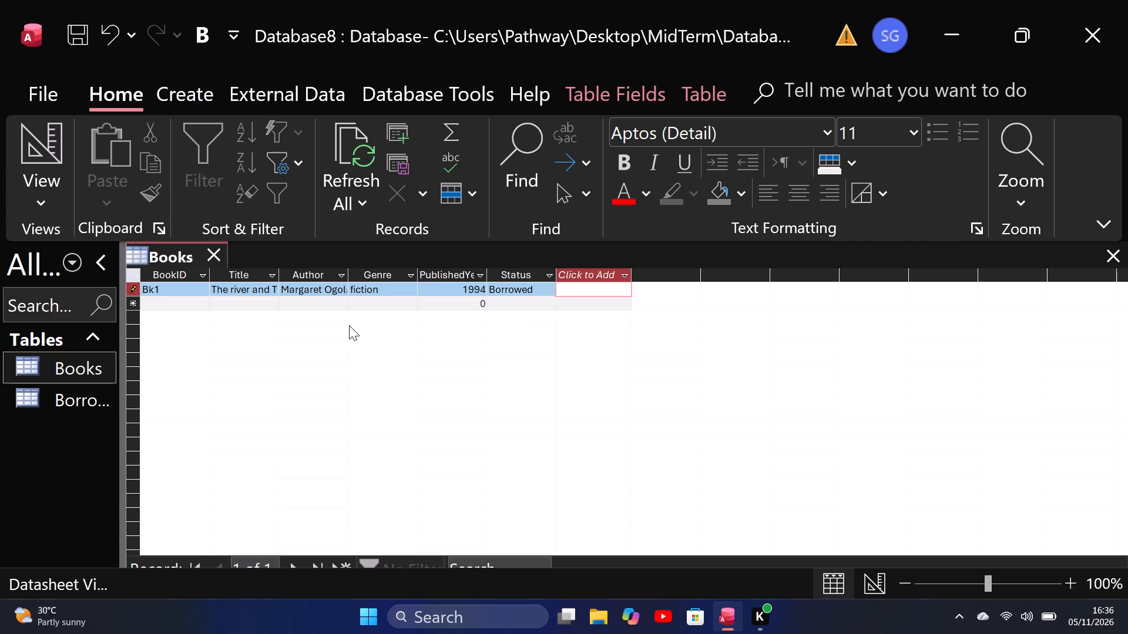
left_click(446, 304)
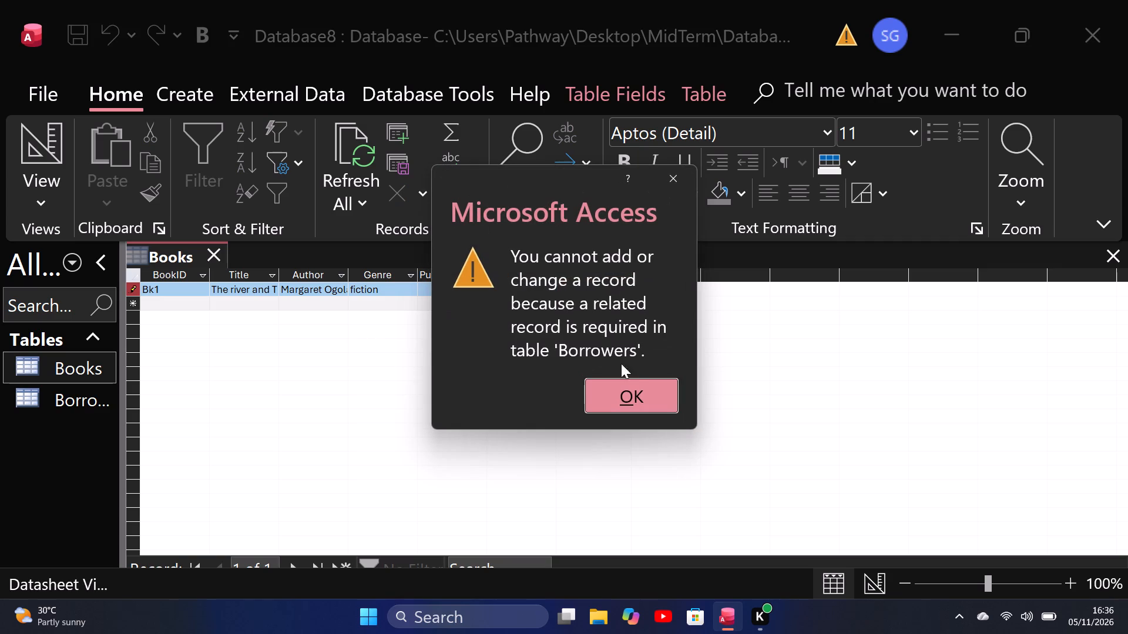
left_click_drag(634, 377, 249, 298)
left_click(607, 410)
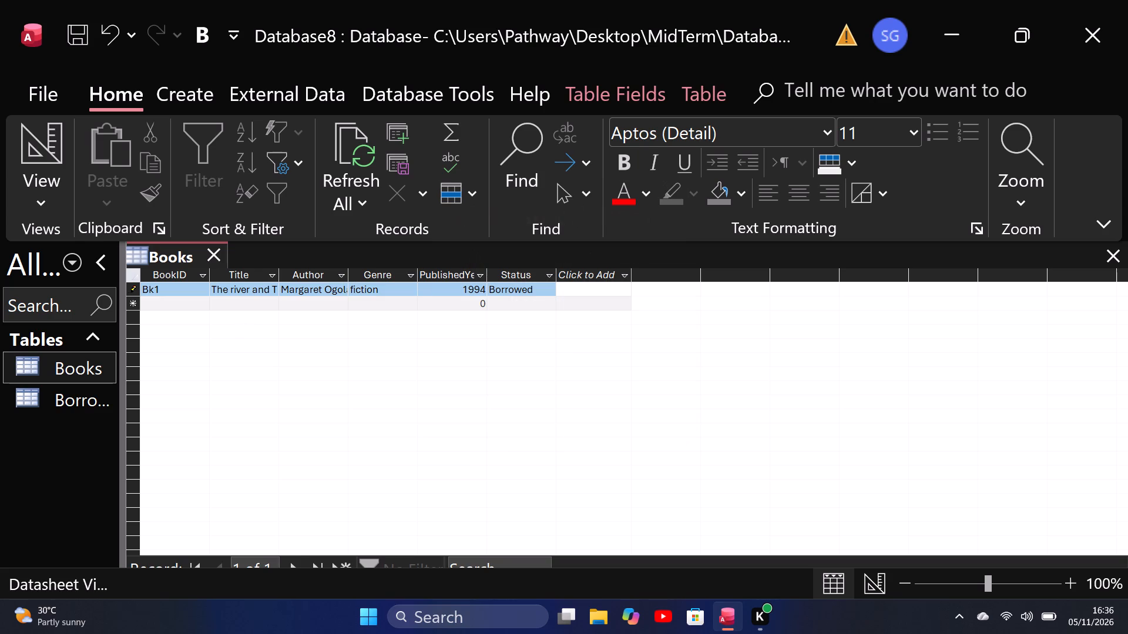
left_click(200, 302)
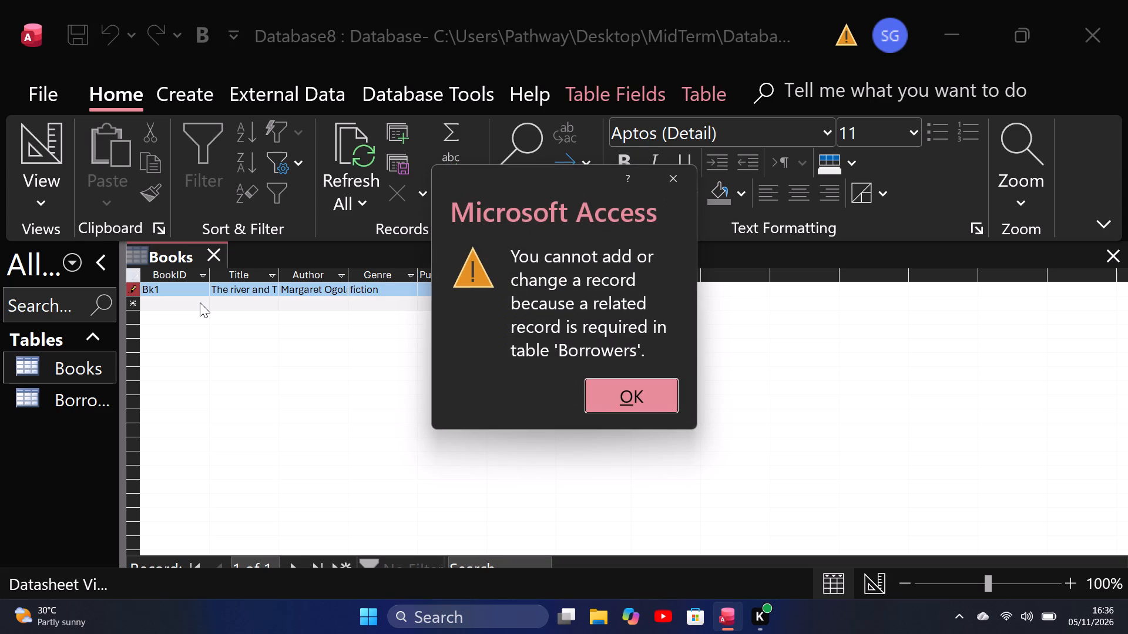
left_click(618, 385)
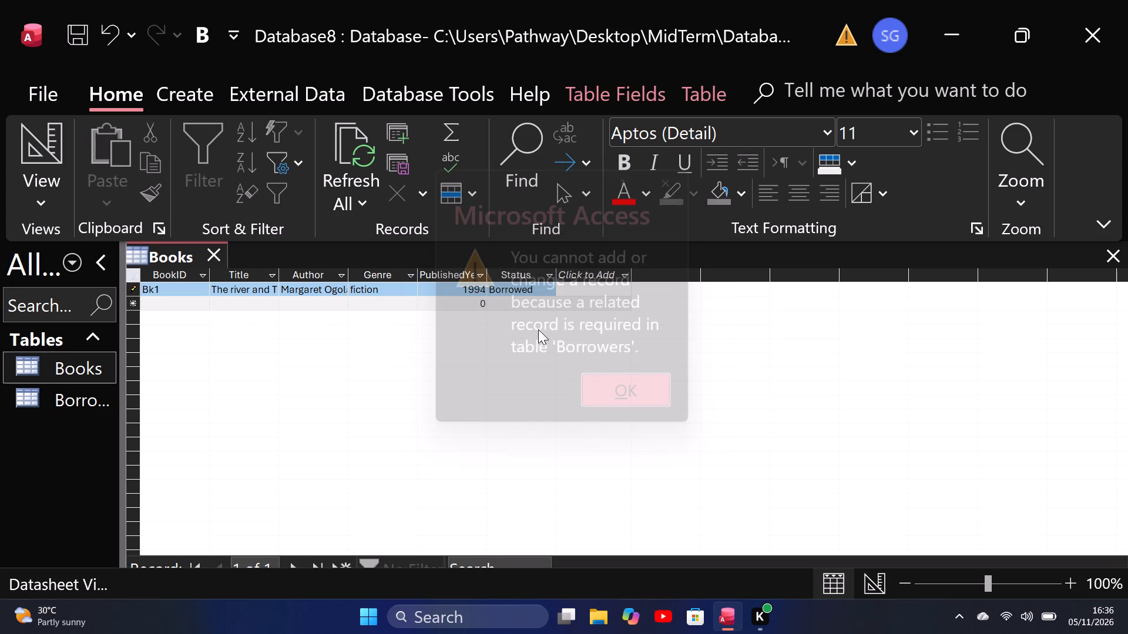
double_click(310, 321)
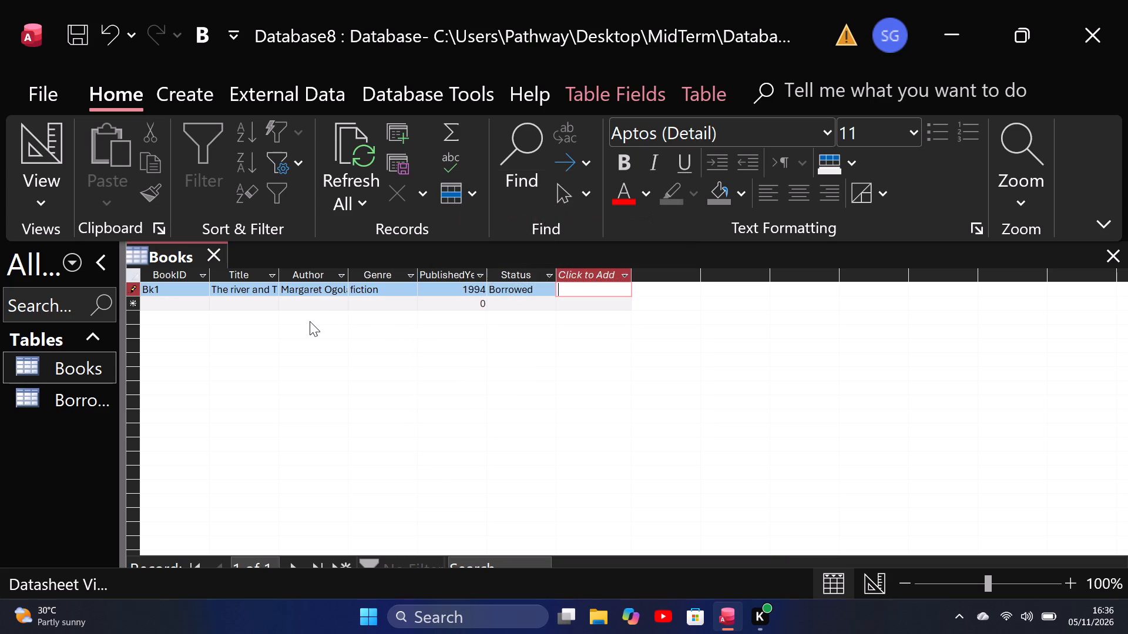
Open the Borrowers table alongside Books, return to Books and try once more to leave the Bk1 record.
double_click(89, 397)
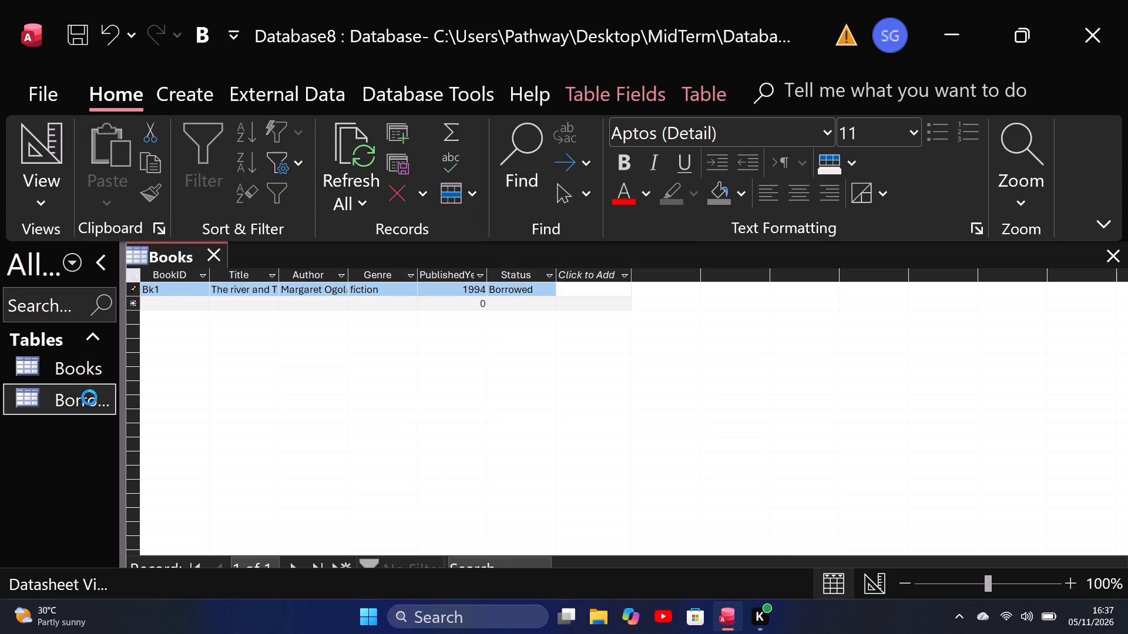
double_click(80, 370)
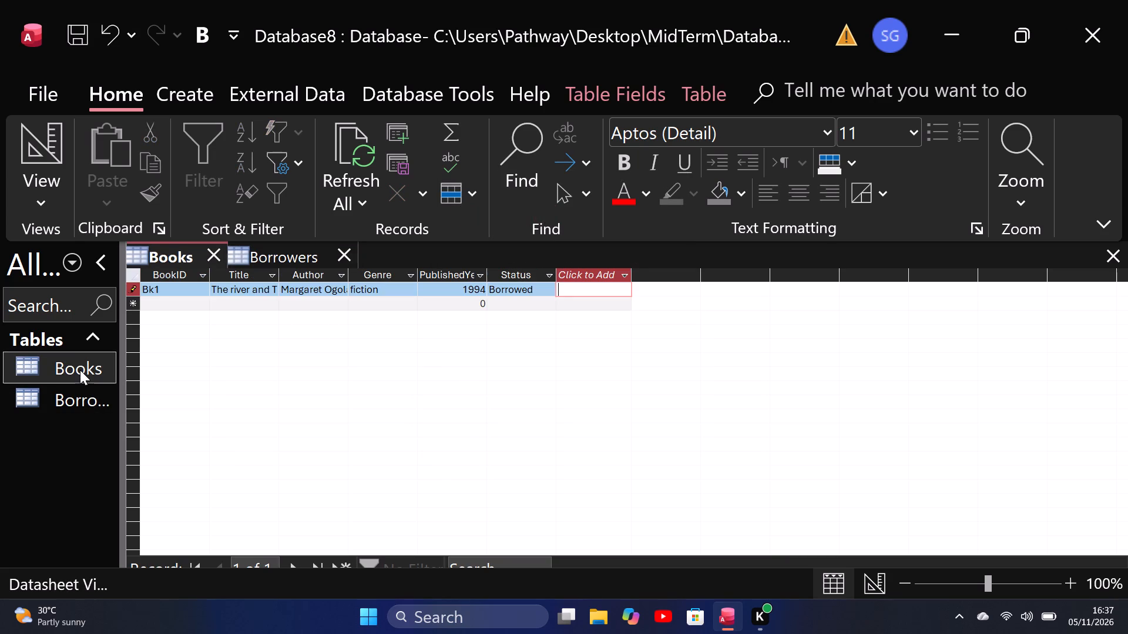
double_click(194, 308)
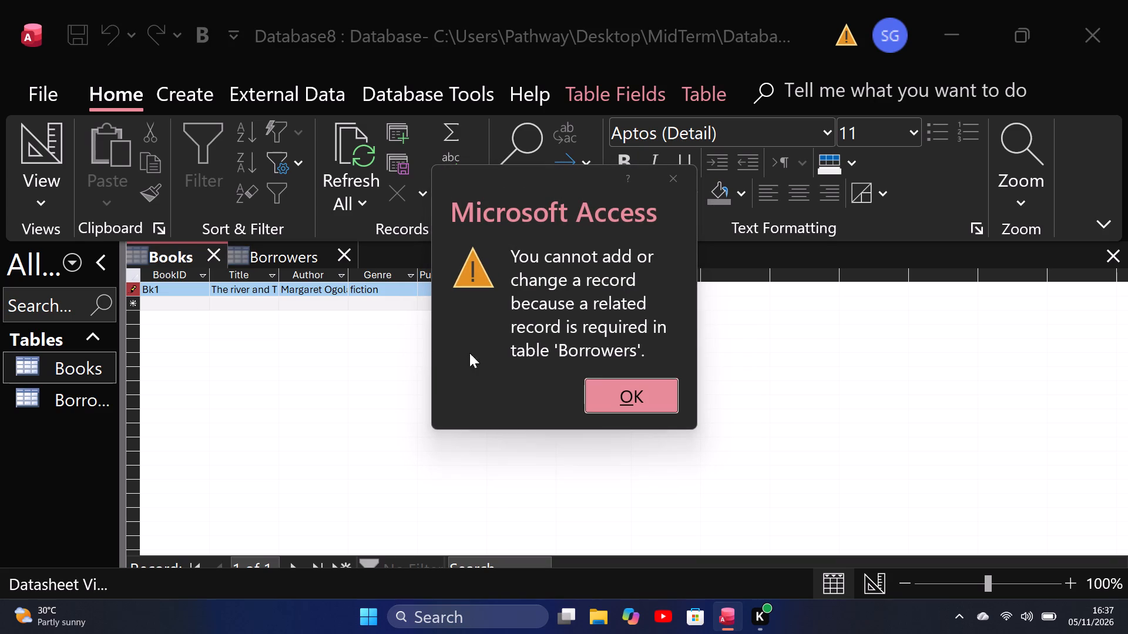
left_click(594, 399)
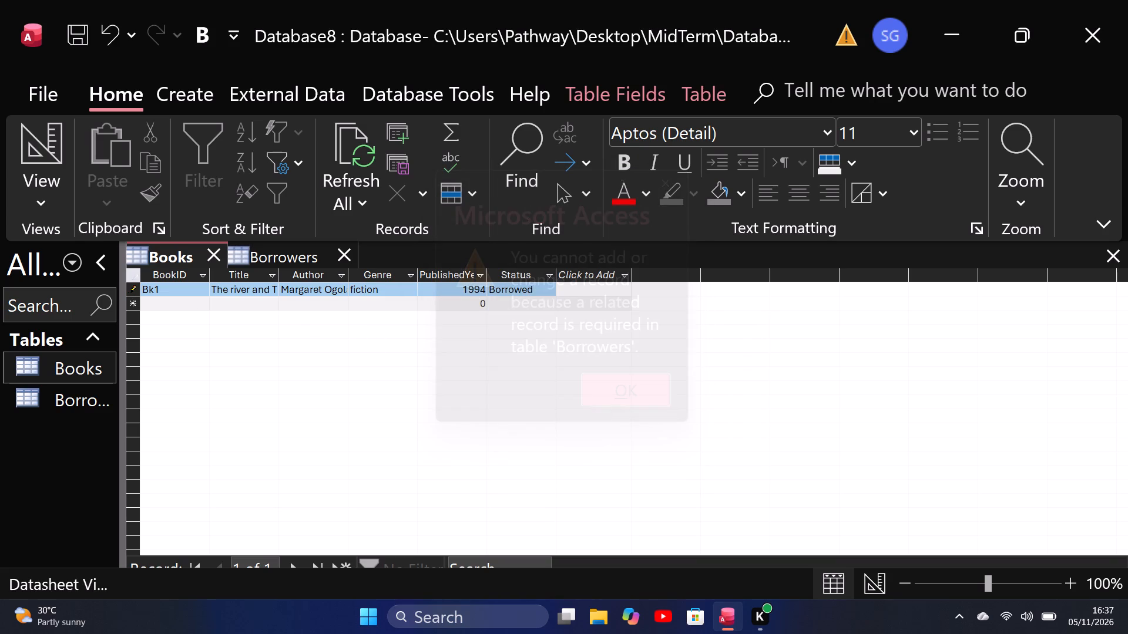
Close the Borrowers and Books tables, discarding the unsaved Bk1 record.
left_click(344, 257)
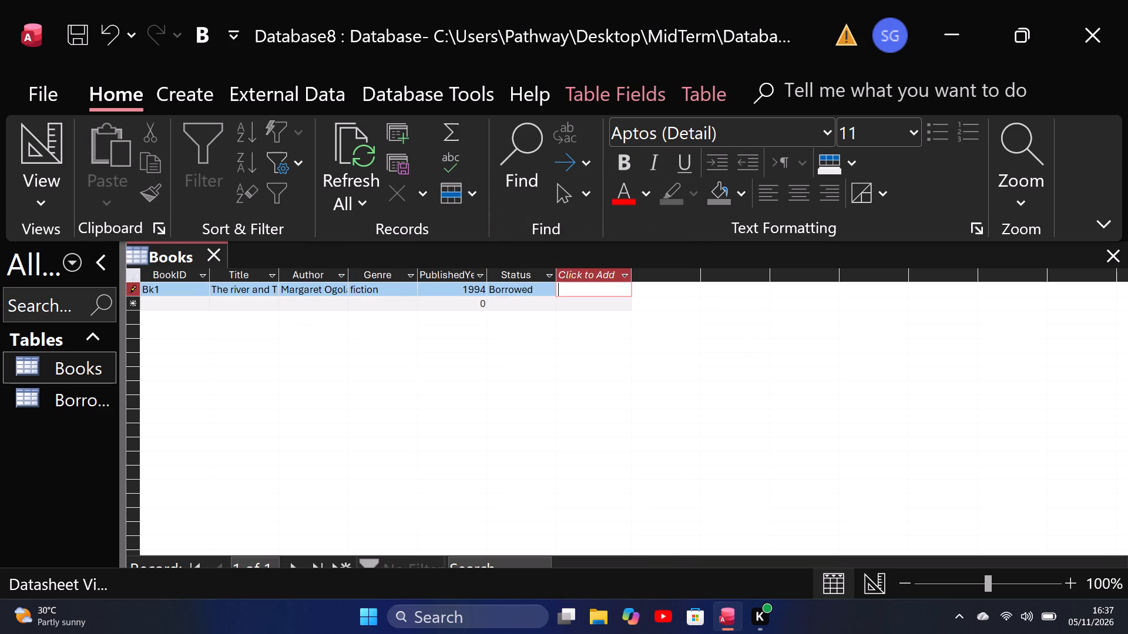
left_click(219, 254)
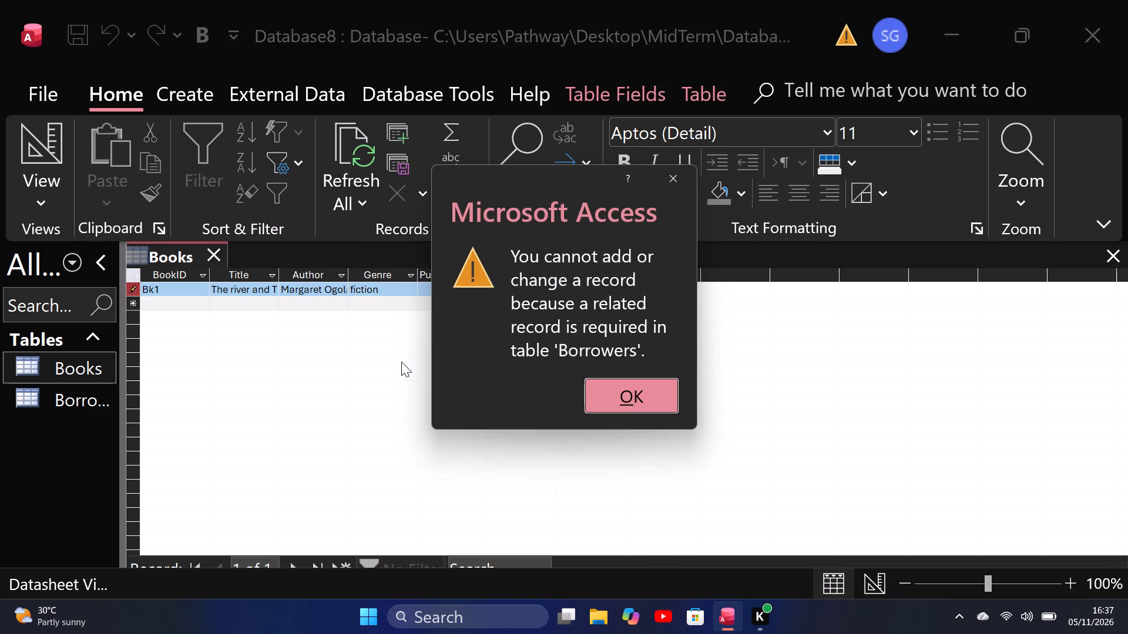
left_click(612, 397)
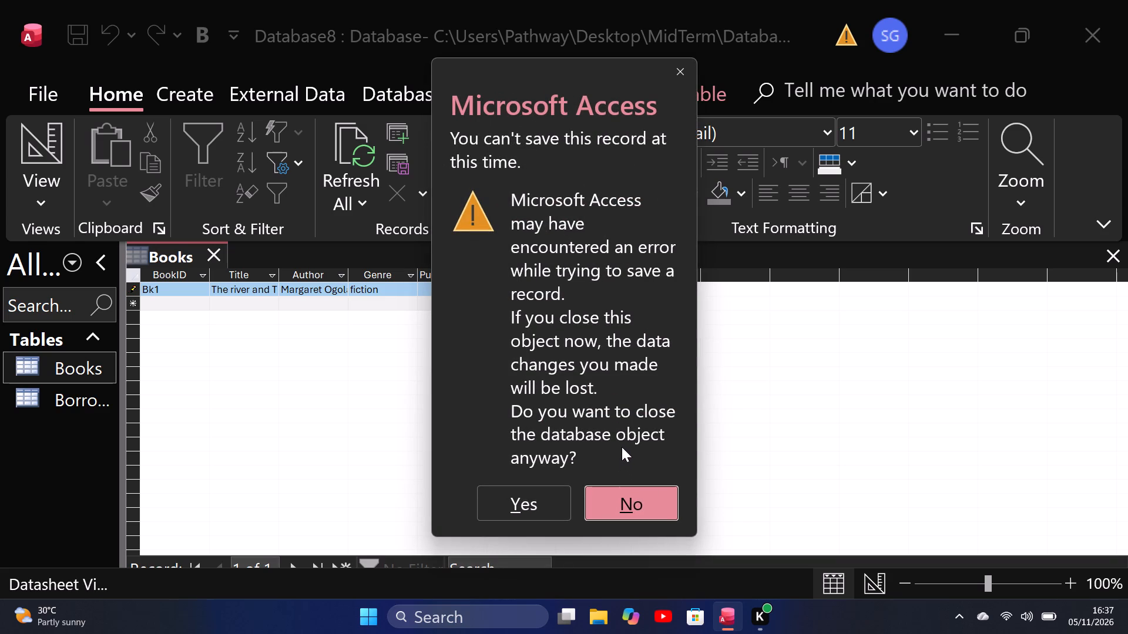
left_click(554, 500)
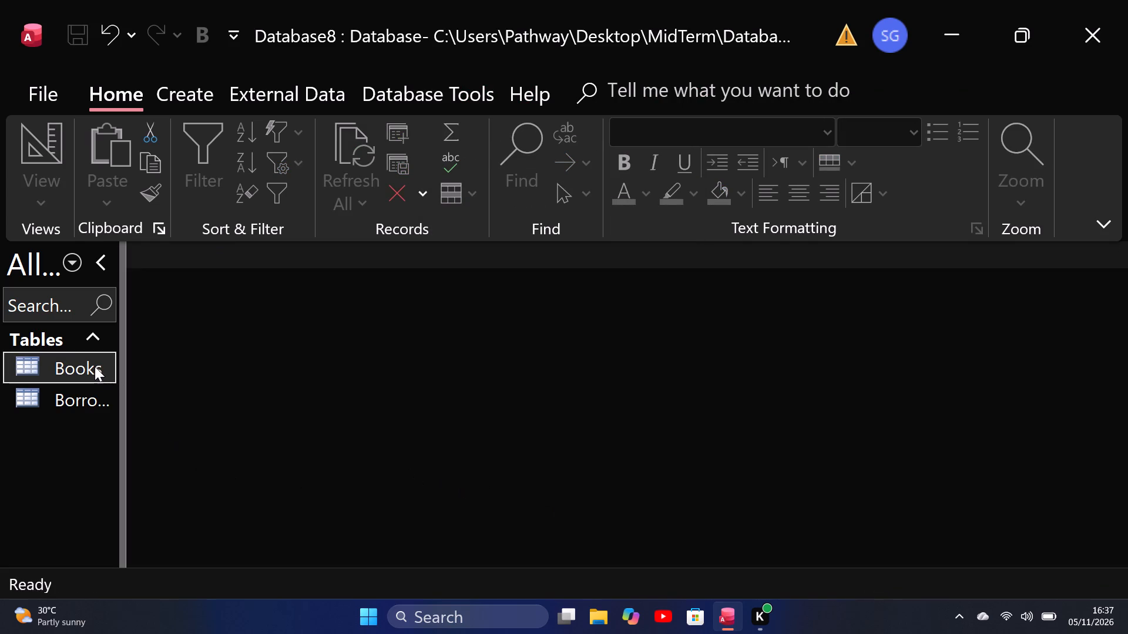
Reopen Books and start a record with BookID Bk1 and the title "The River and the Source".
double_click(95, 366)
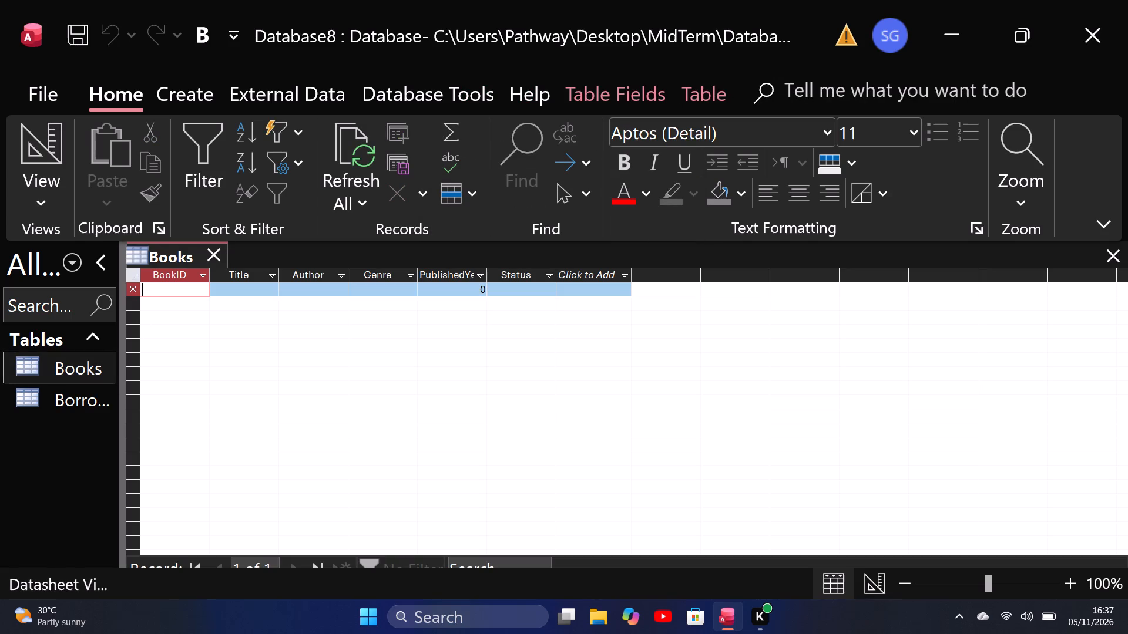
left_click(172, 293)
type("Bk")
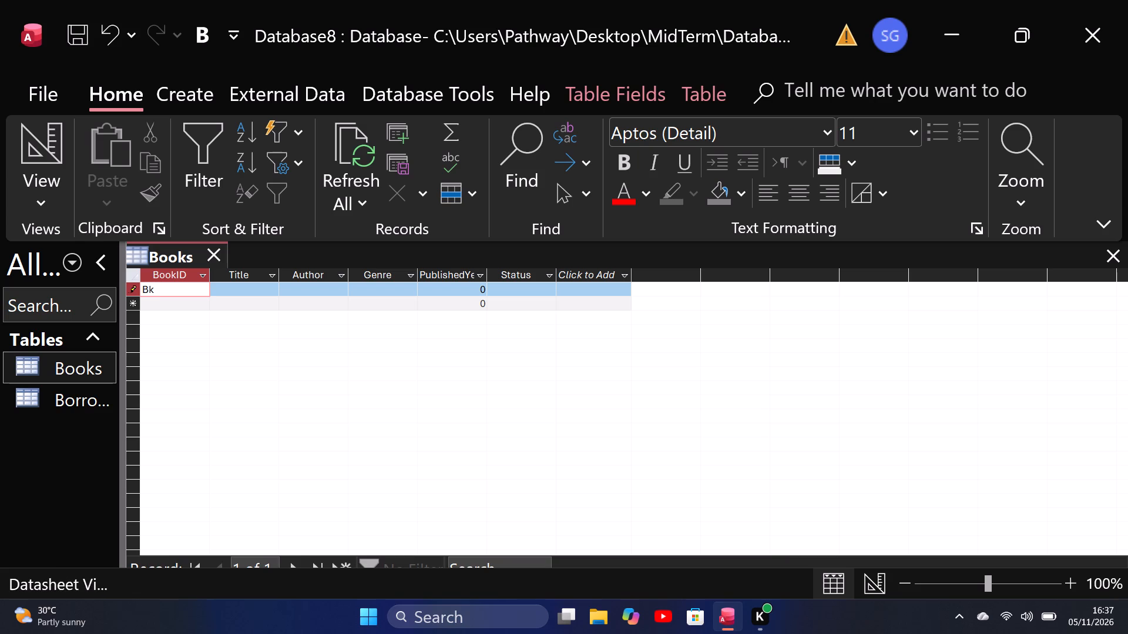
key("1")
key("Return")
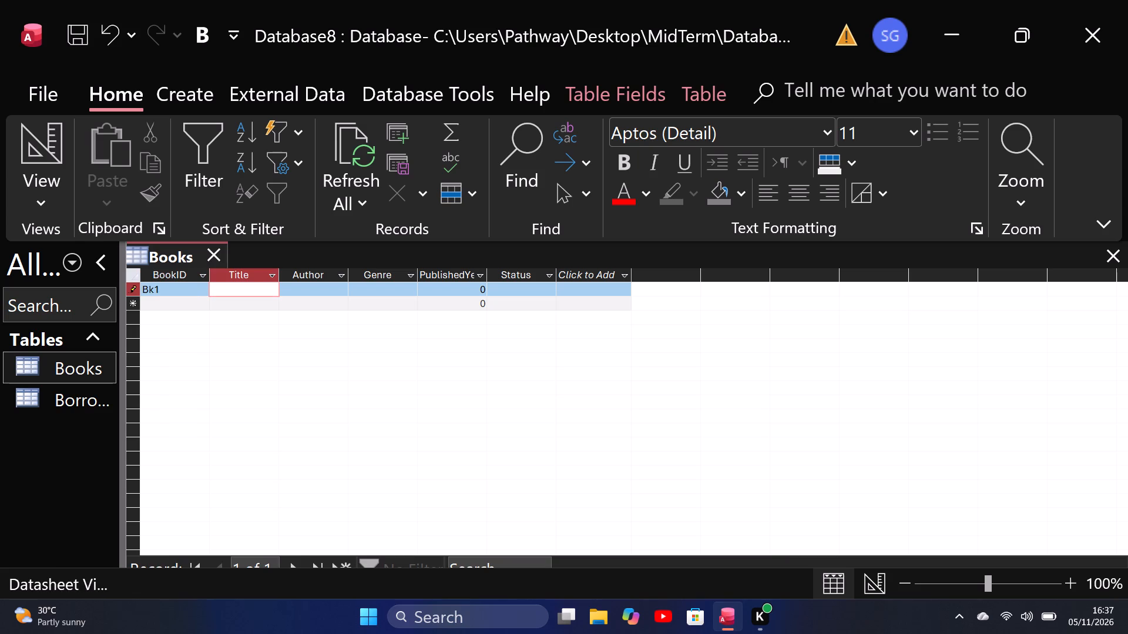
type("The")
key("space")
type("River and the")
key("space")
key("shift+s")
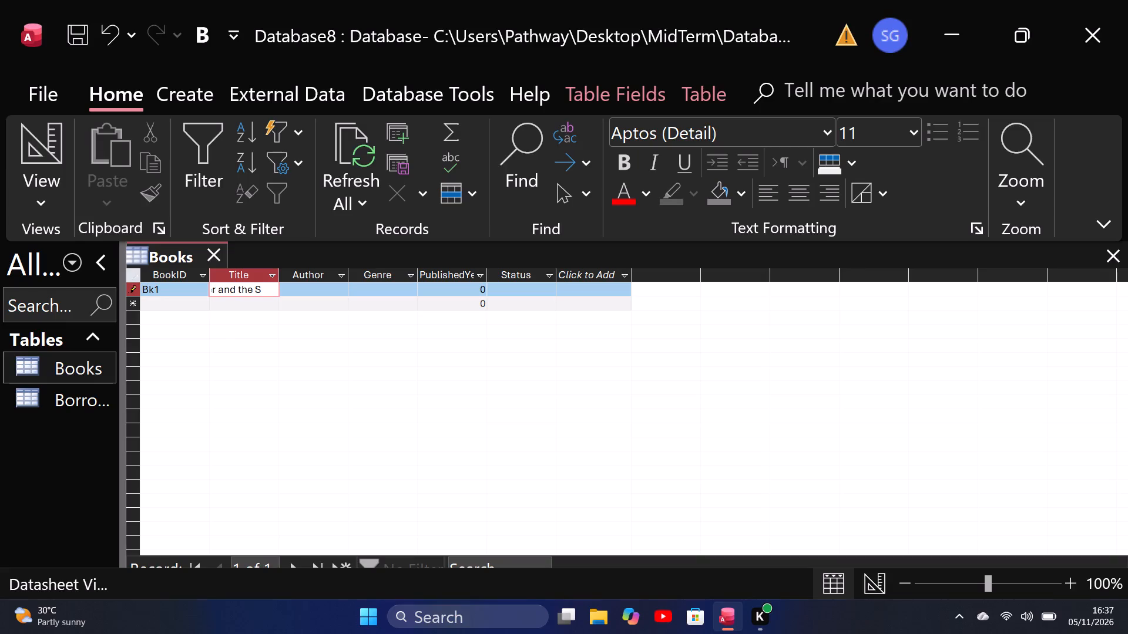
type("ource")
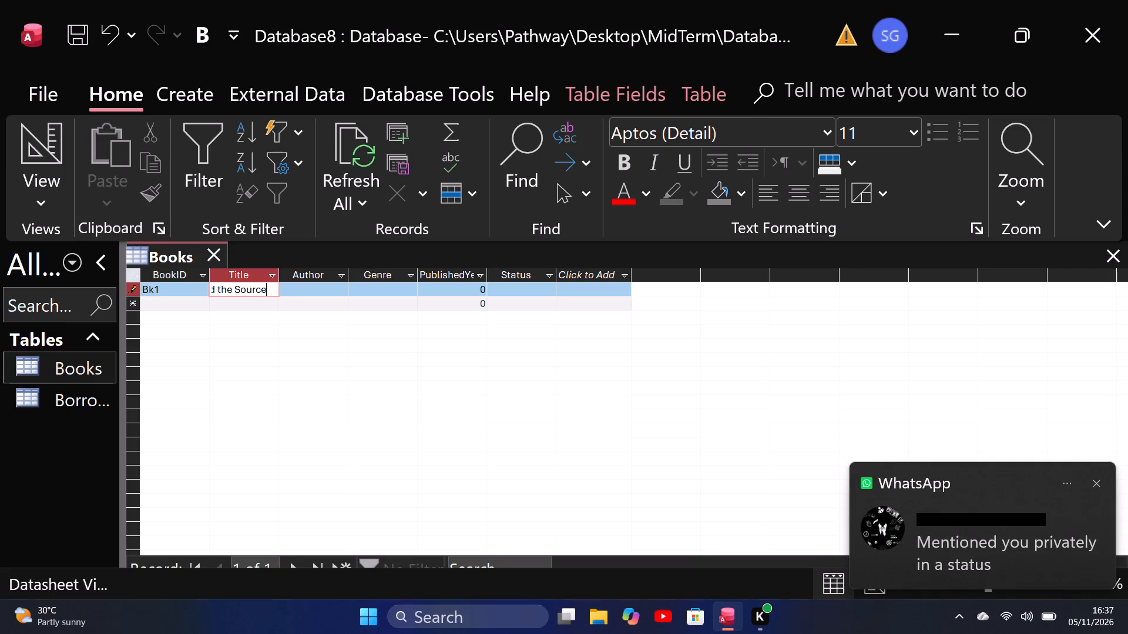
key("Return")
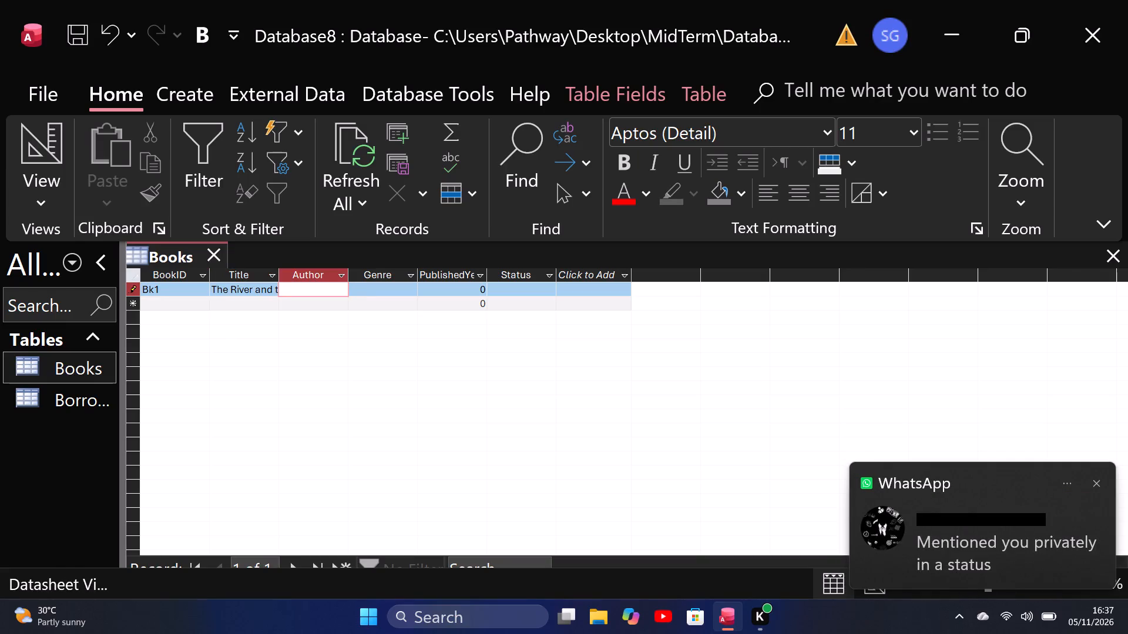
Fill in the Bk1 record's author as Margaret Ogola and its genre as Fiction.
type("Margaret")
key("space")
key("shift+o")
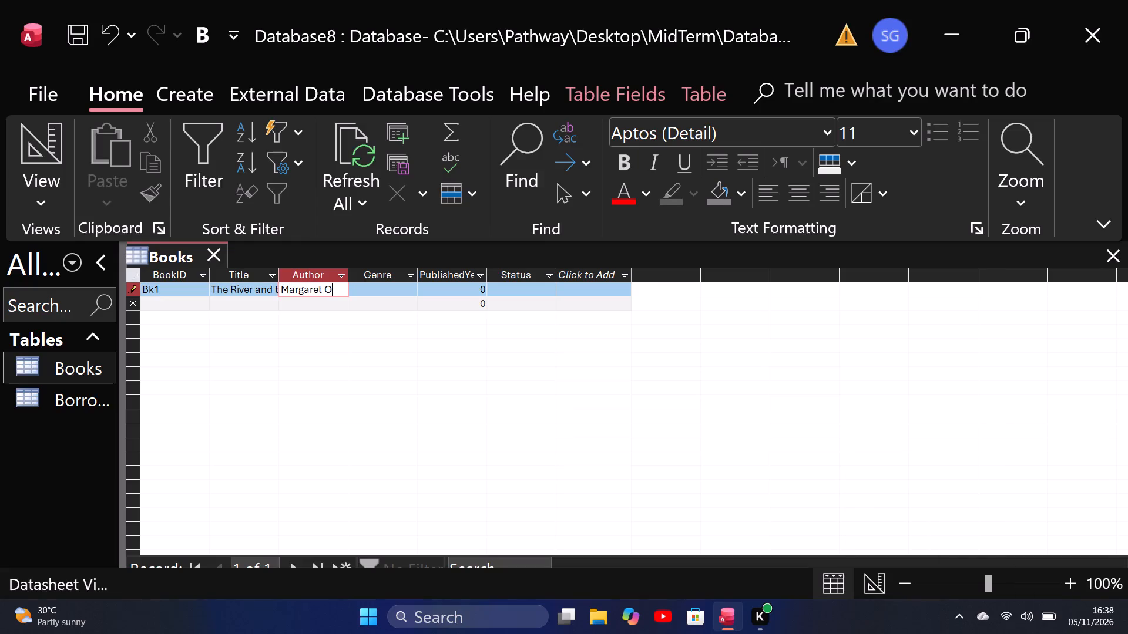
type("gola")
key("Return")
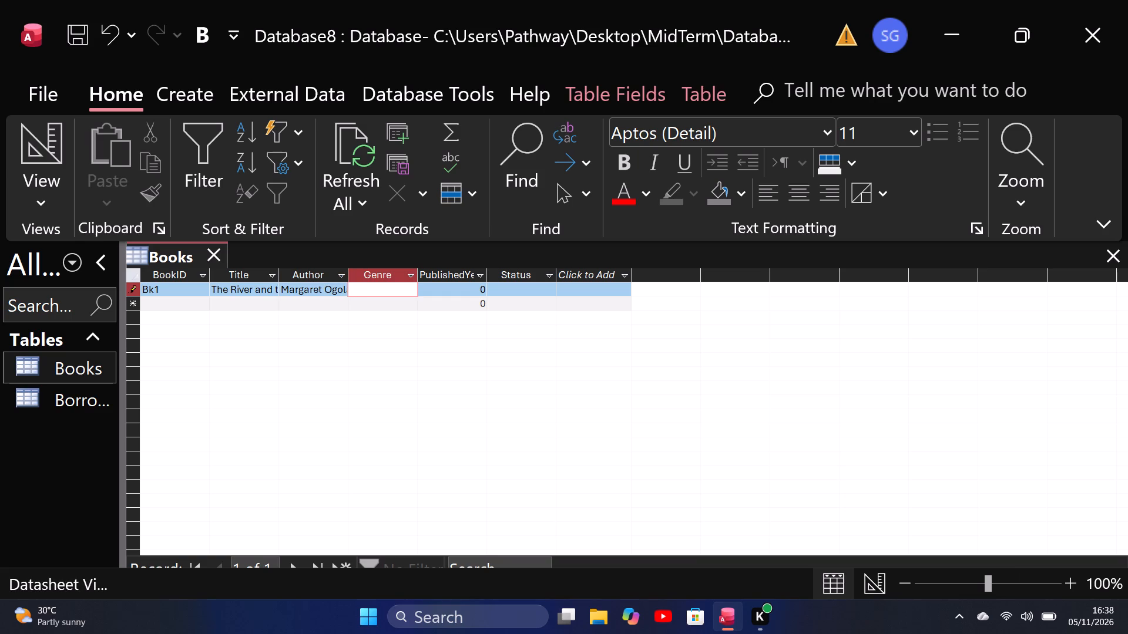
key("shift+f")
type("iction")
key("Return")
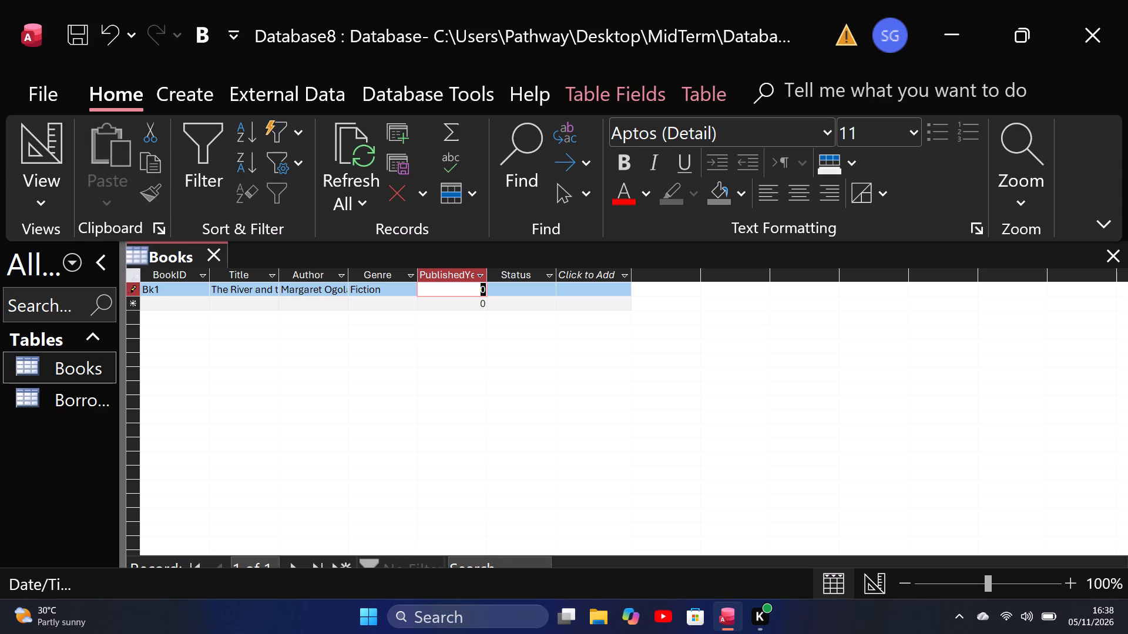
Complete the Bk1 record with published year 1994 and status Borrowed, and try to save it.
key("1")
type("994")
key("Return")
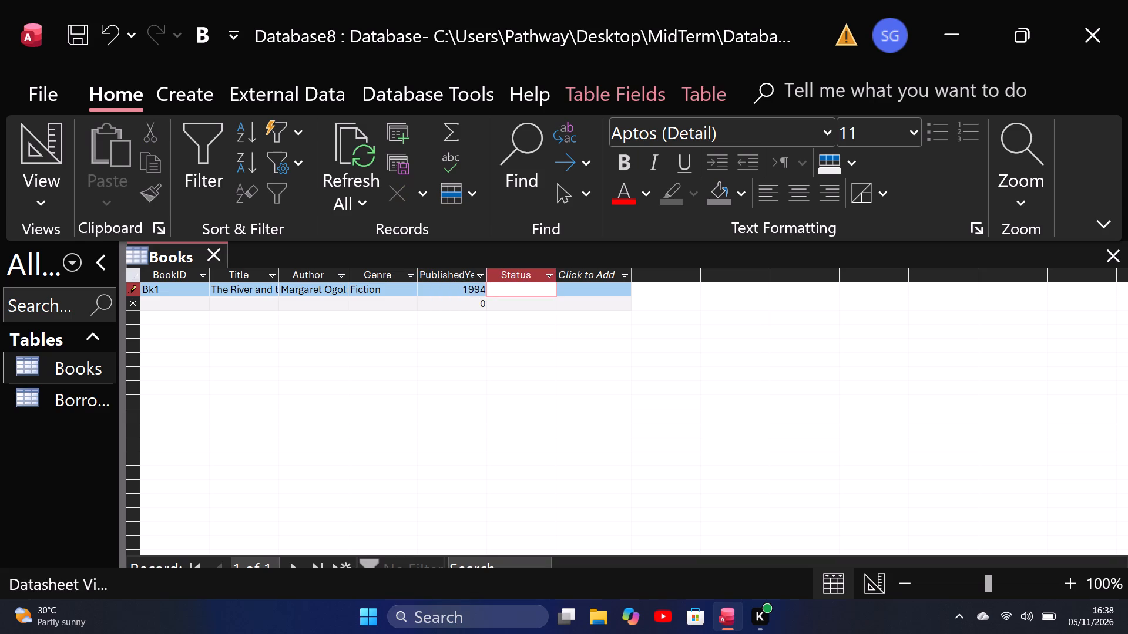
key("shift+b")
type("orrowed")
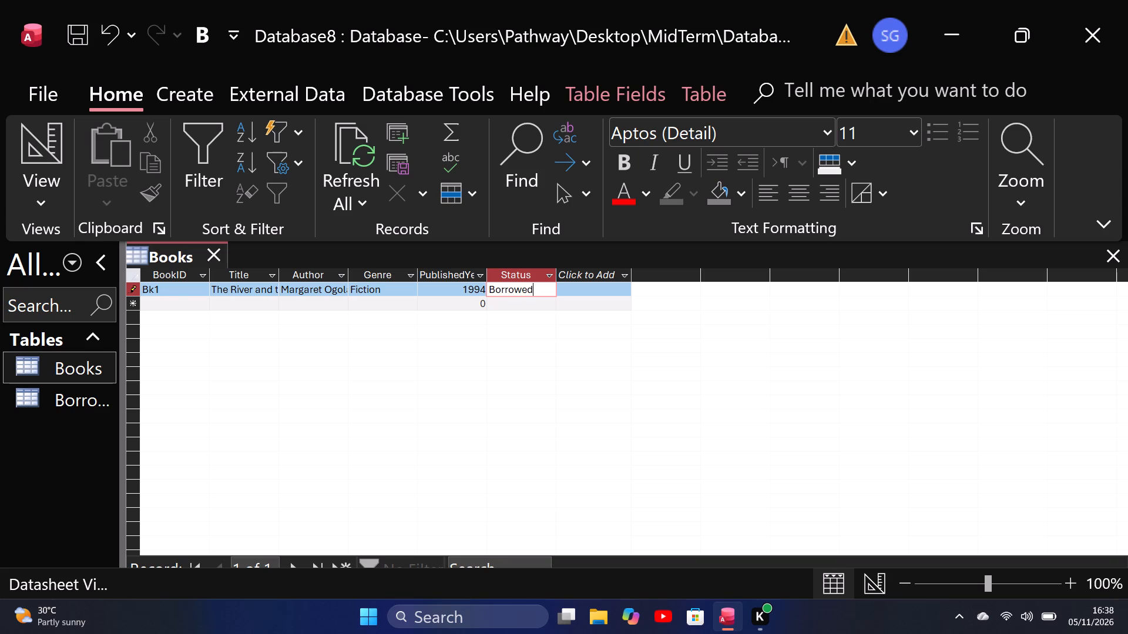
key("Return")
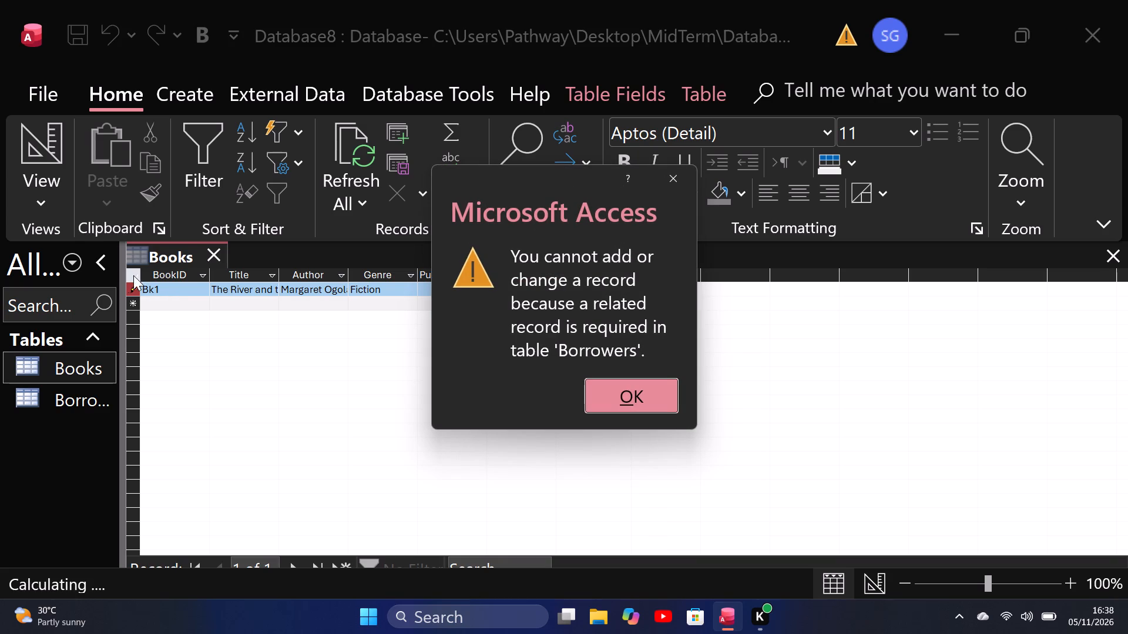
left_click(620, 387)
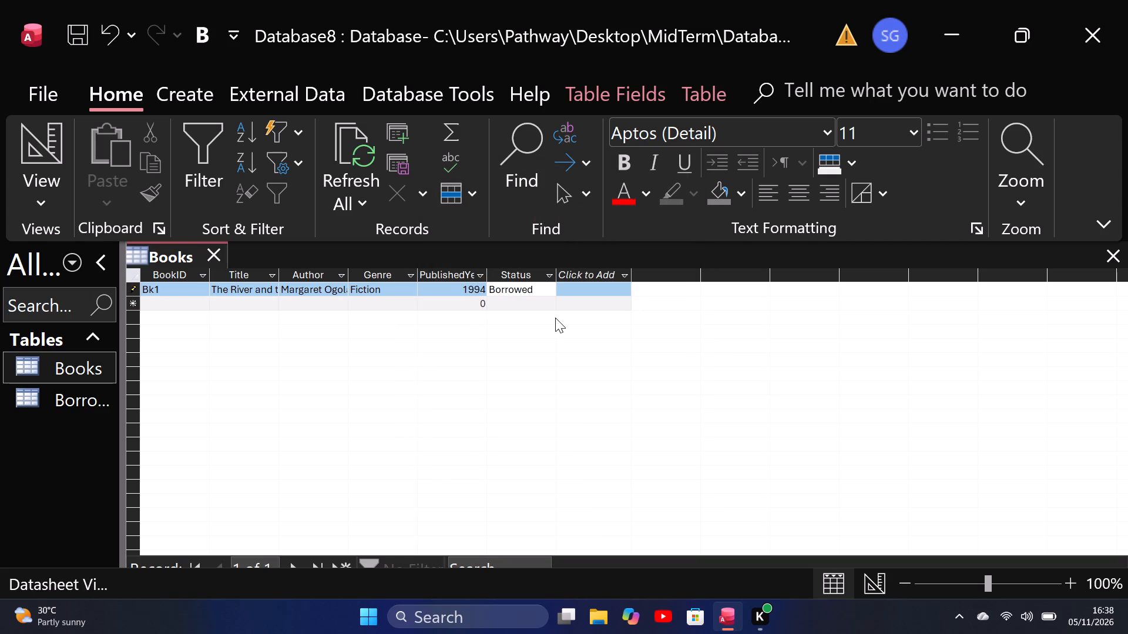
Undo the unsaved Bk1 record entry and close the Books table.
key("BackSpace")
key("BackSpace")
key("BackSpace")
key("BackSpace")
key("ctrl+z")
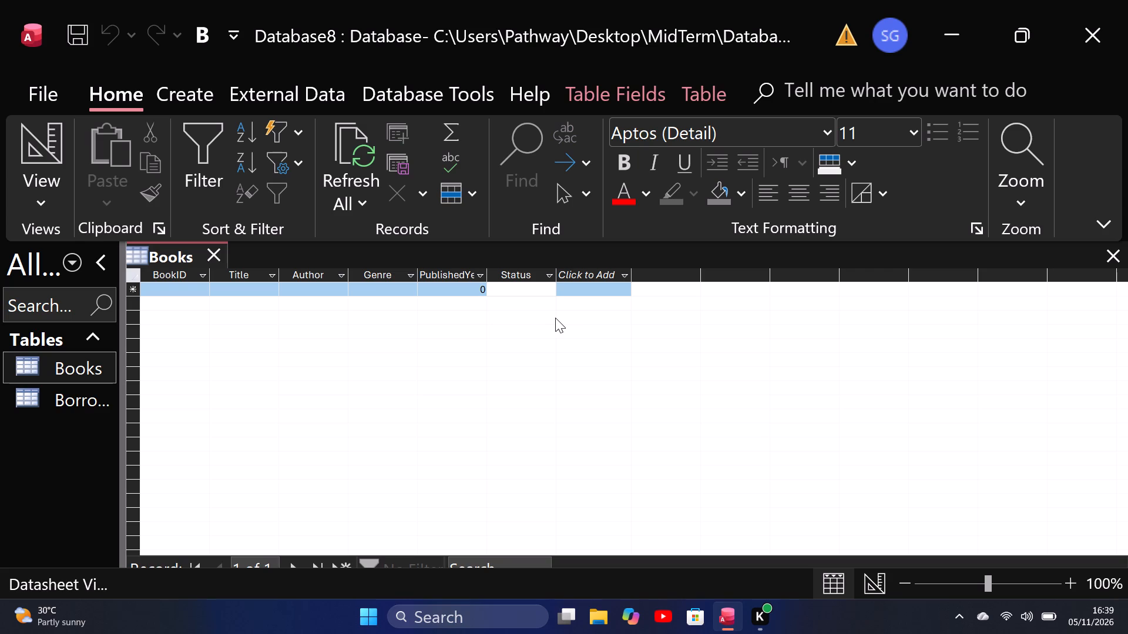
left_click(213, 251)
Open the Borrowers table and start its first record with the borrower's full name and contact number.
double_click(79, 400)
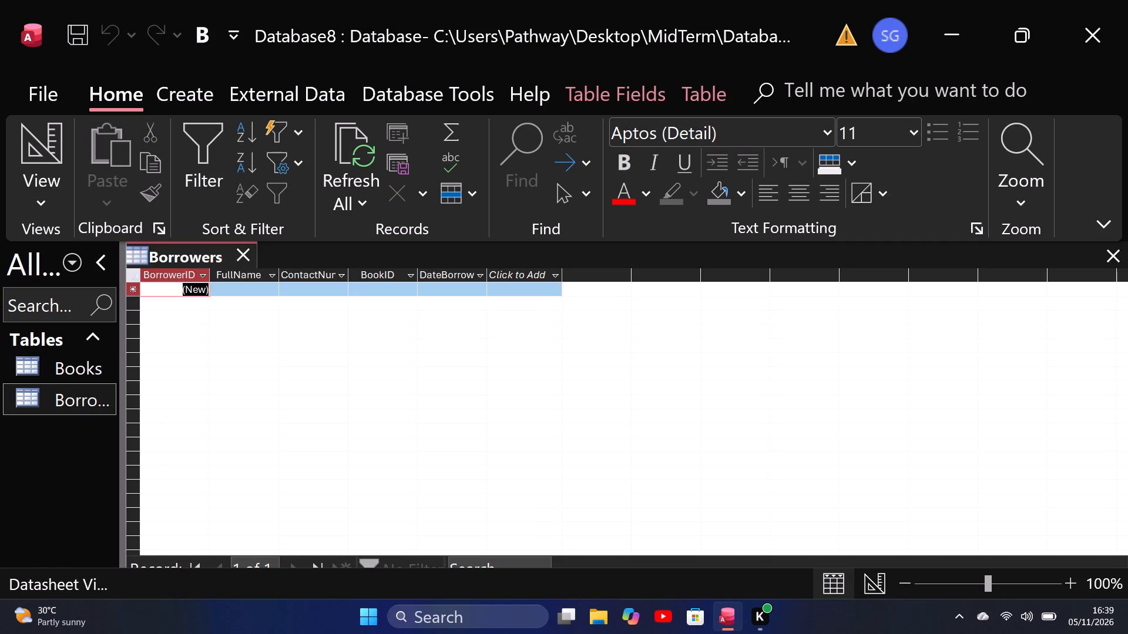
left_click(234, 294)
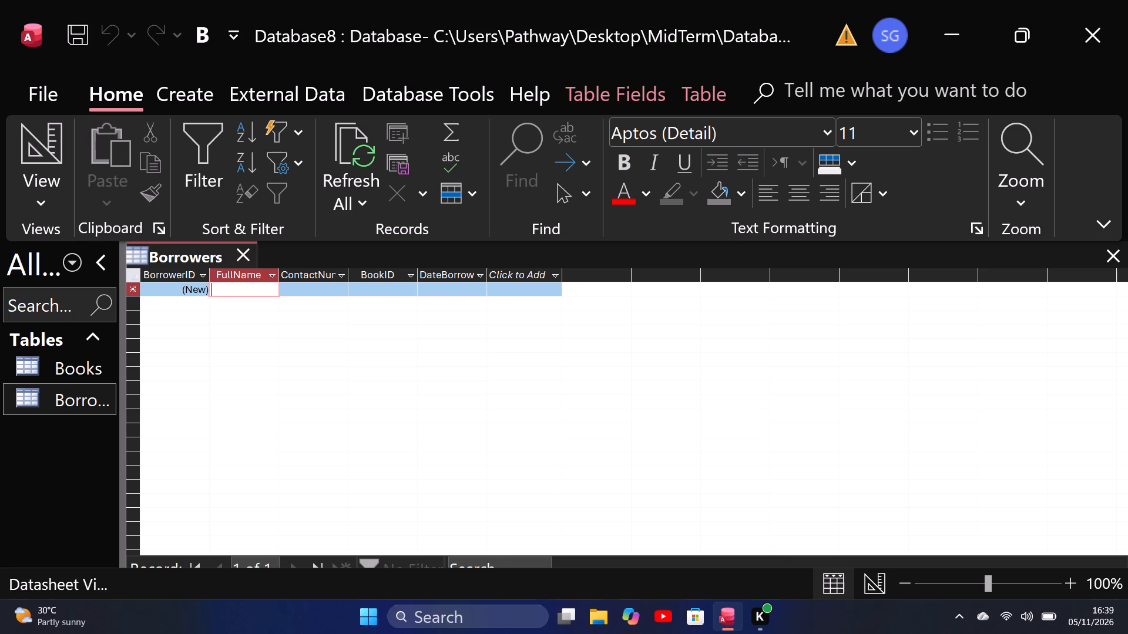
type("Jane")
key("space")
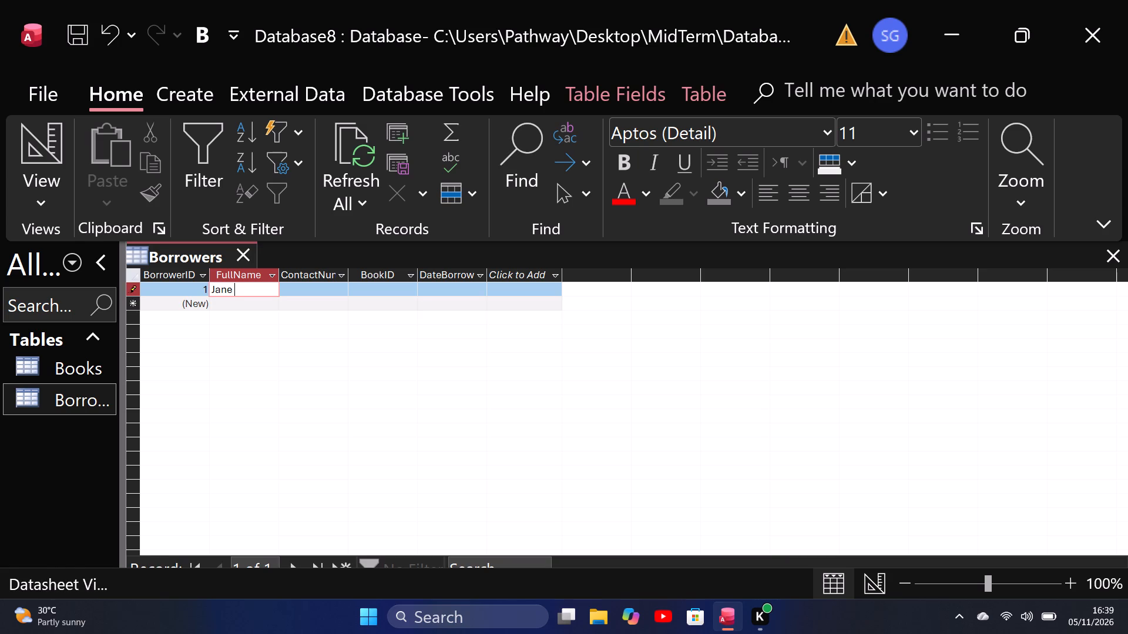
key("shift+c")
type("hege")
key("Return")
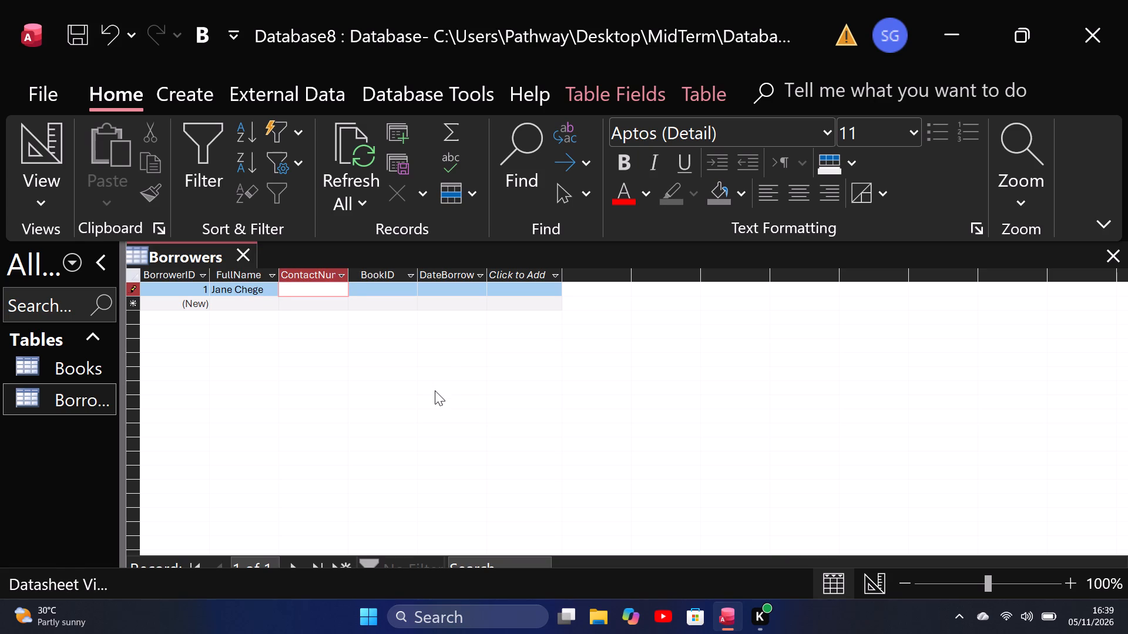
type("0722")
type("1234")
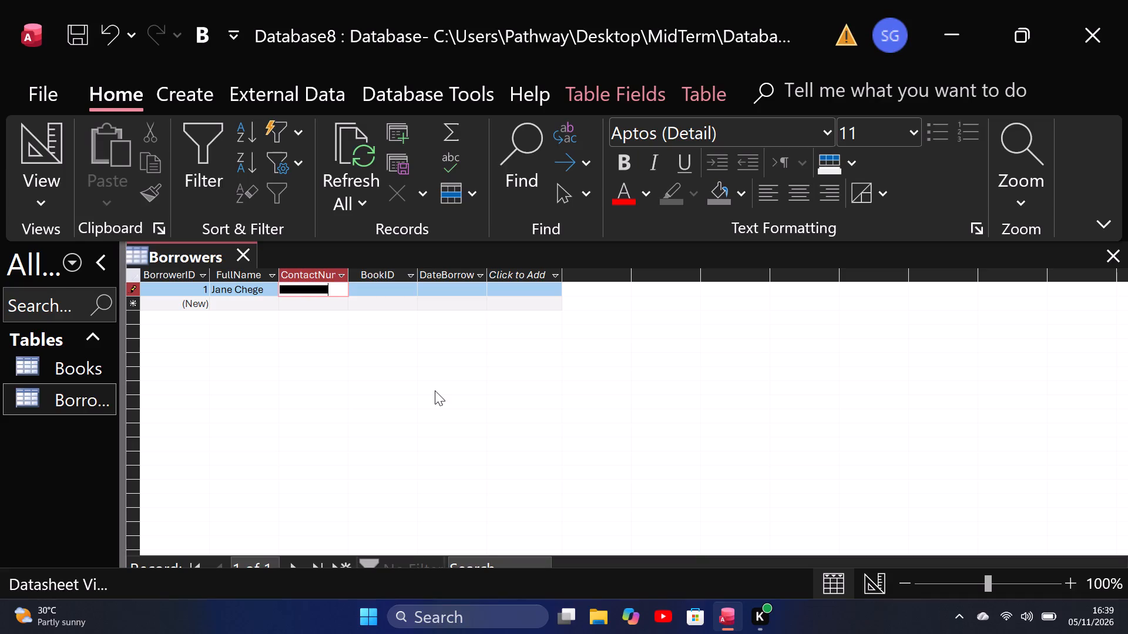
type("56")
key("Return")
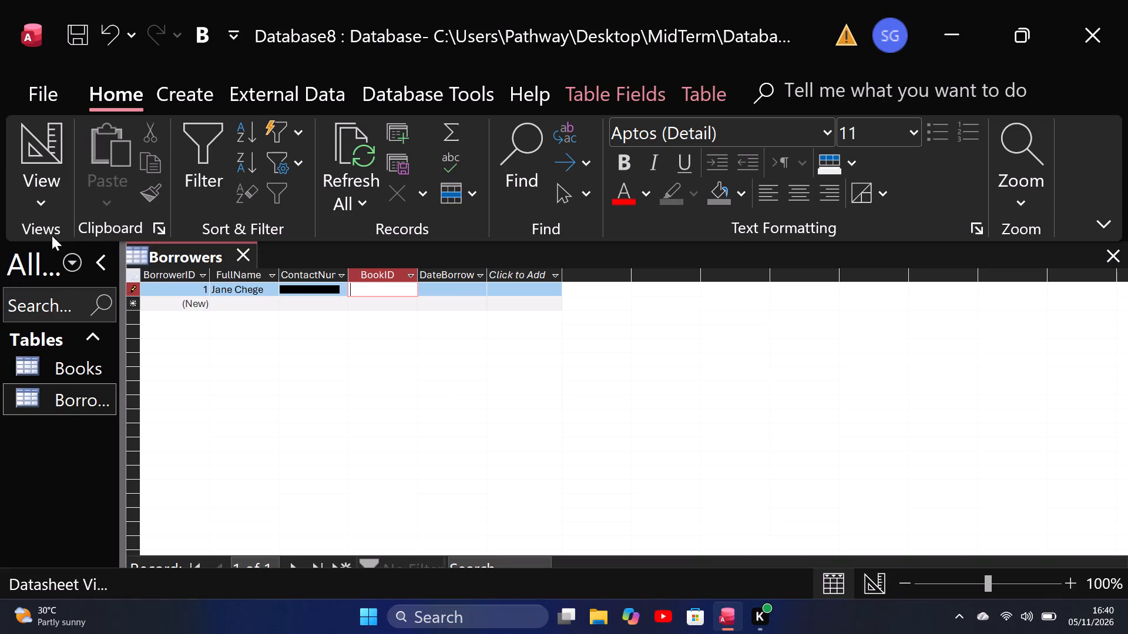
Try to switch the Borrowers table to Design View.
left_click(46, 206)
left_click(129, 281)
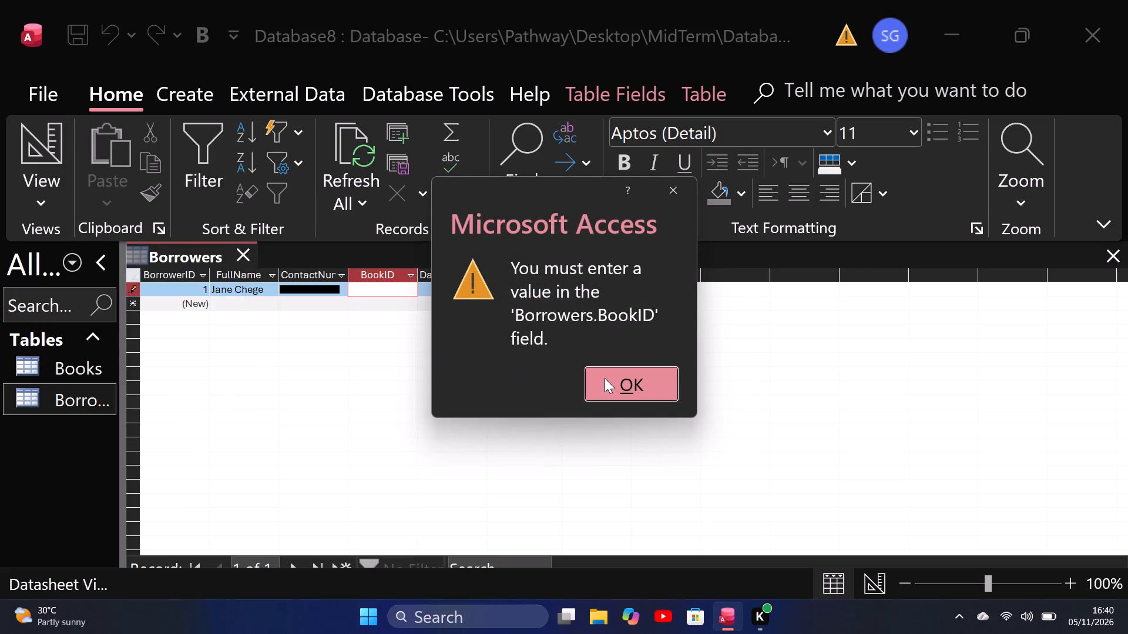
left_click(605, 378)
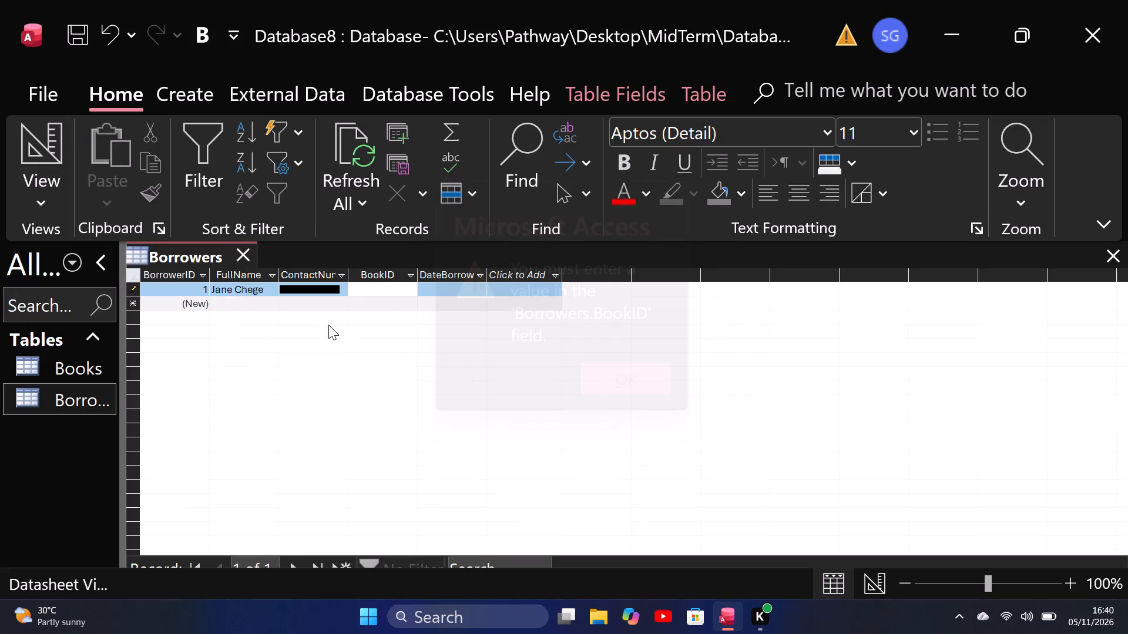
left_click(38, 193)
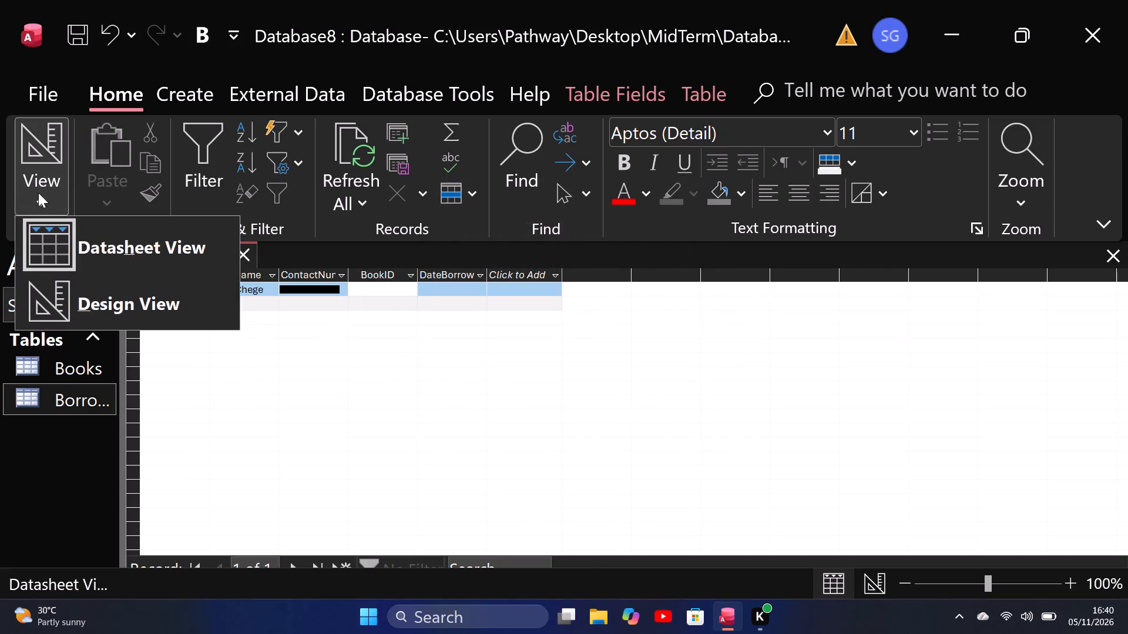
Set the first borrower record's BookID to 1 and close the Borrowers table.
left_click(387, 287)
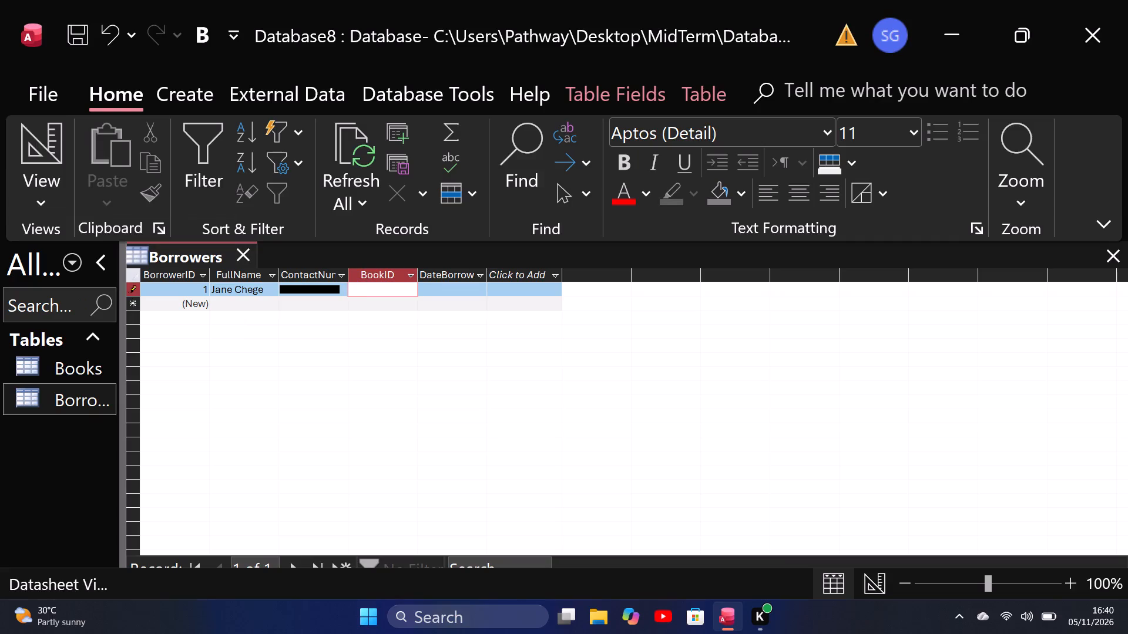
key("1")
left_click(249, 252)
Reopen the Borrowers table and switch it to Design View.
double_click(99, 400)
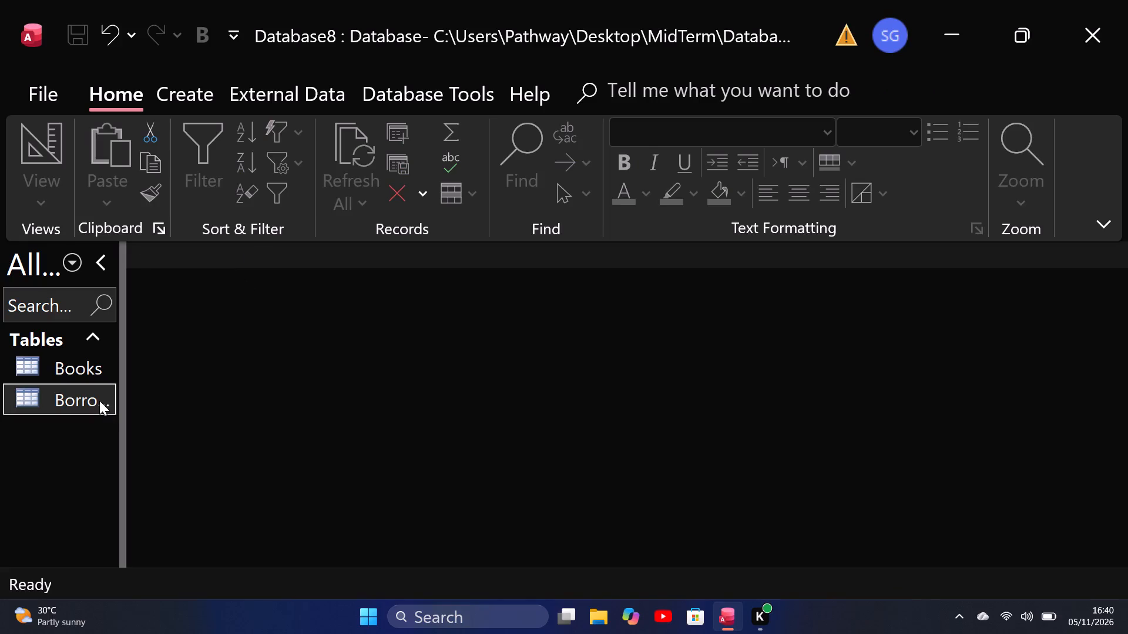
left_click(39, 192)
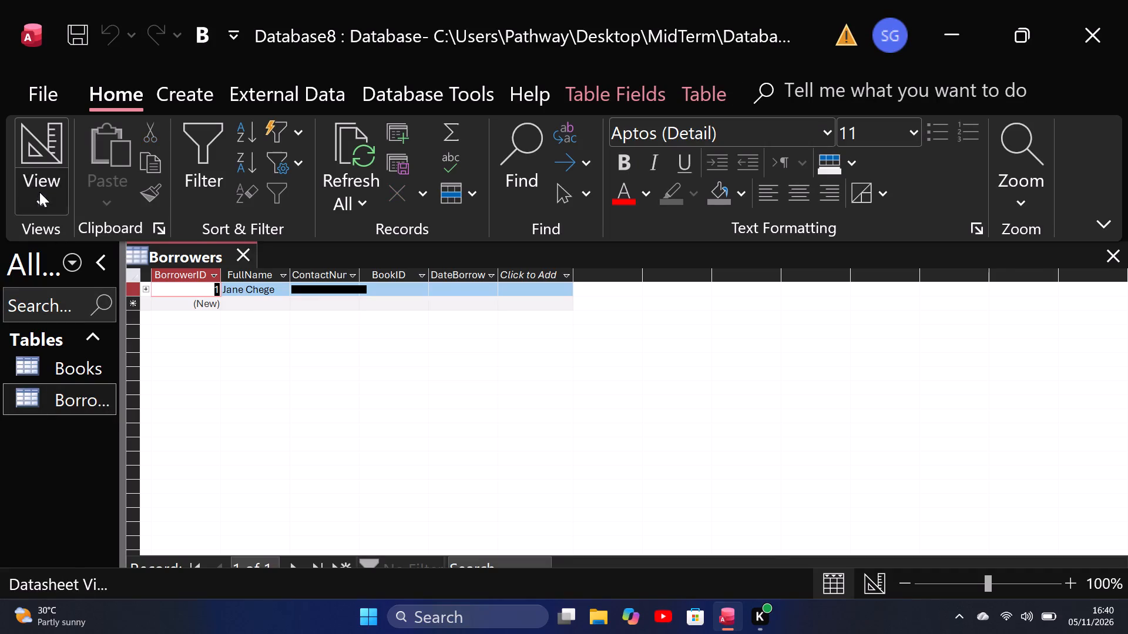
left_click(102, 289)
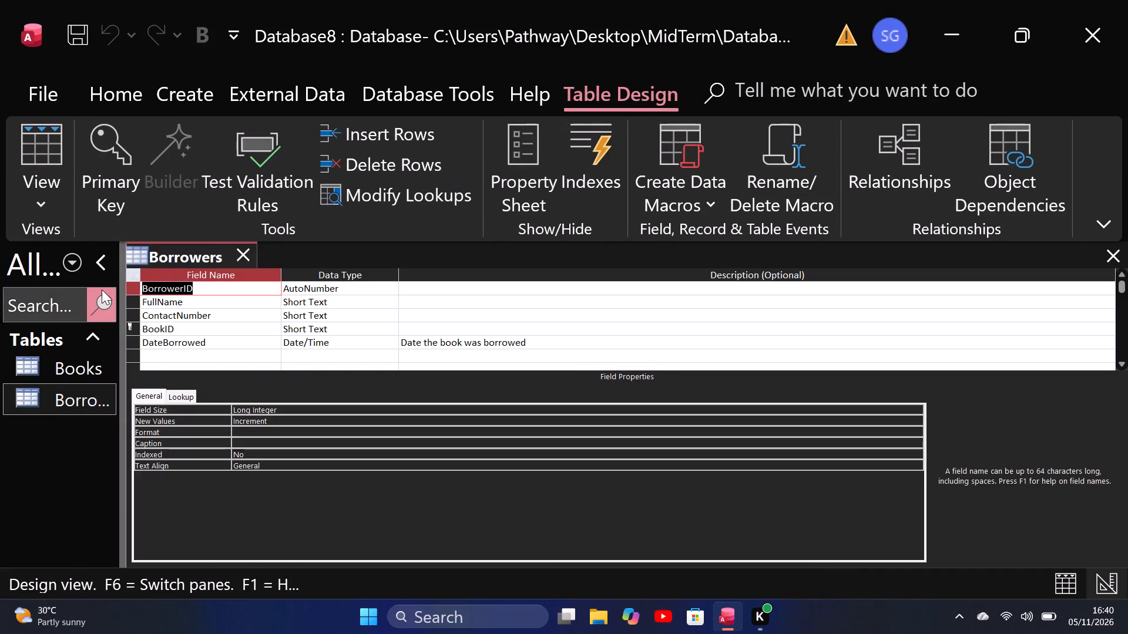
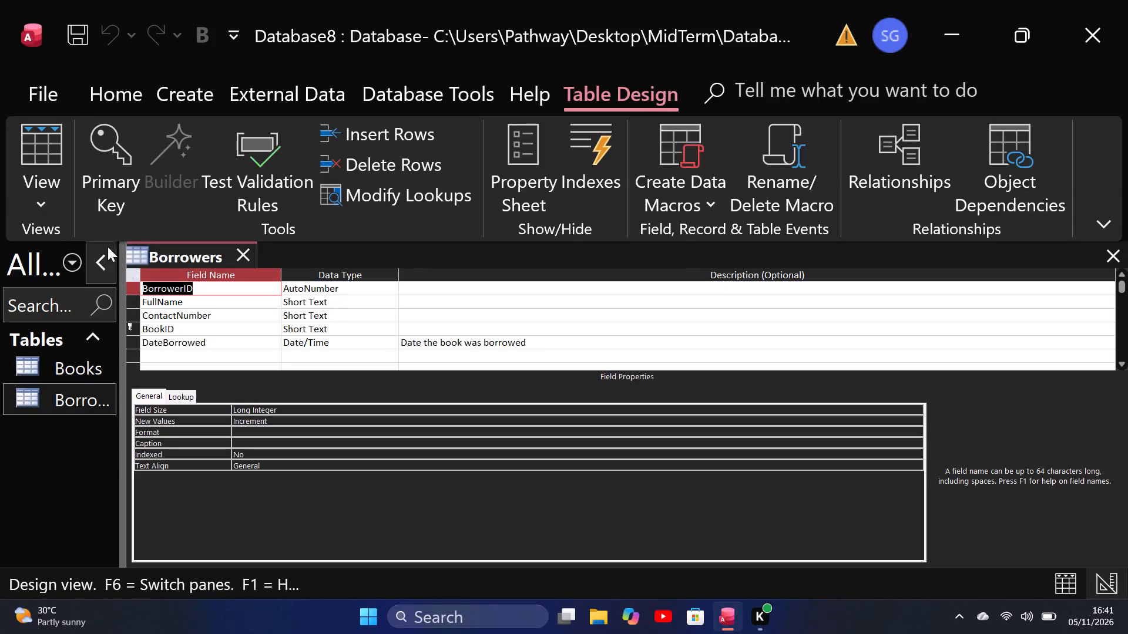
Return the Borrowers table to Datasheet View and set the first record's BookID to Bk2.
left_click(50, 203)
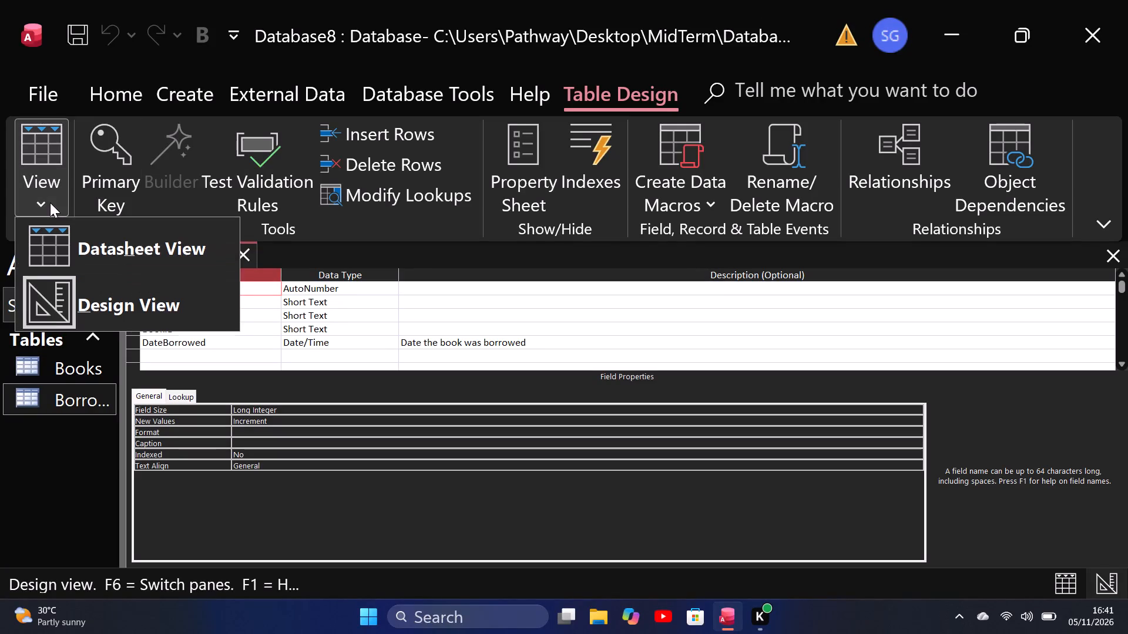
left_click(117, 235)
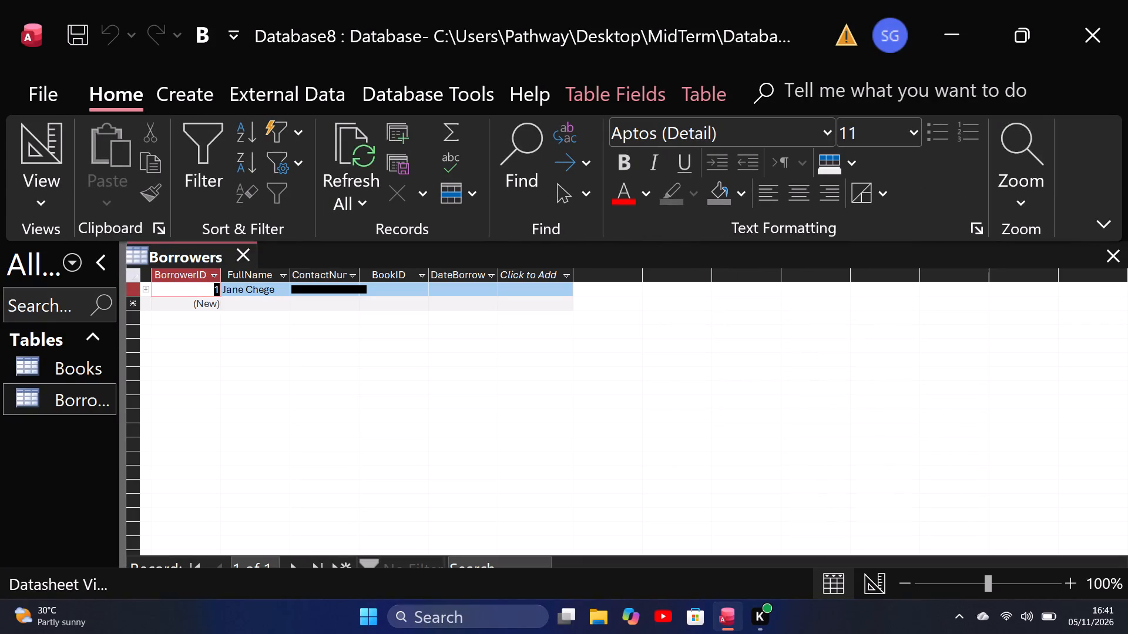
left_click(395, 299)
double_click(396, 288)
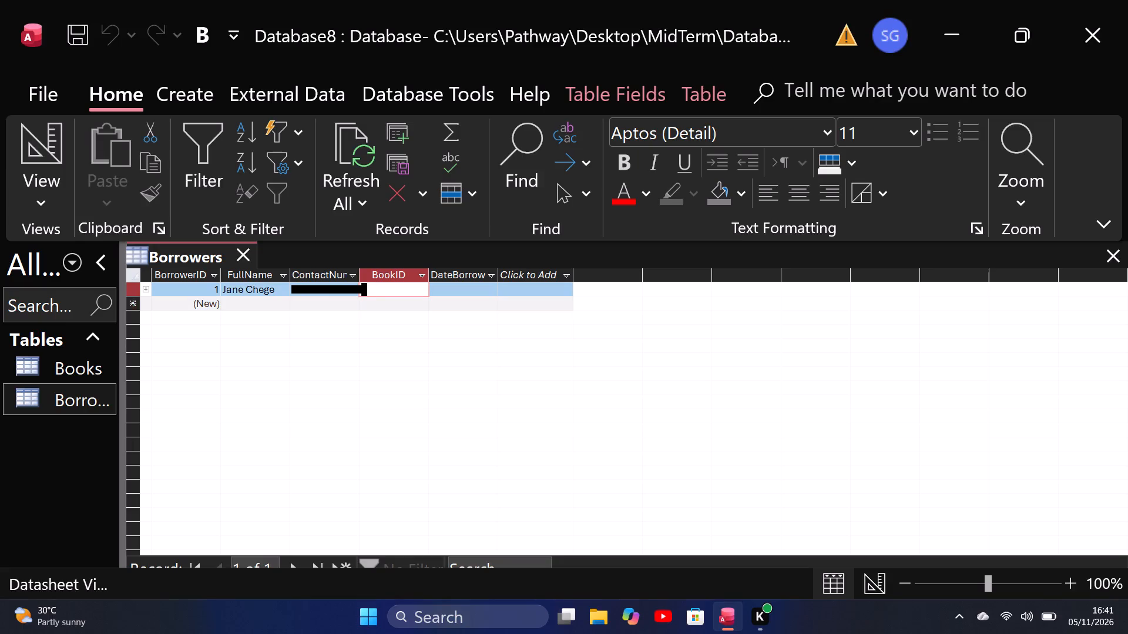
key("BackSpace")
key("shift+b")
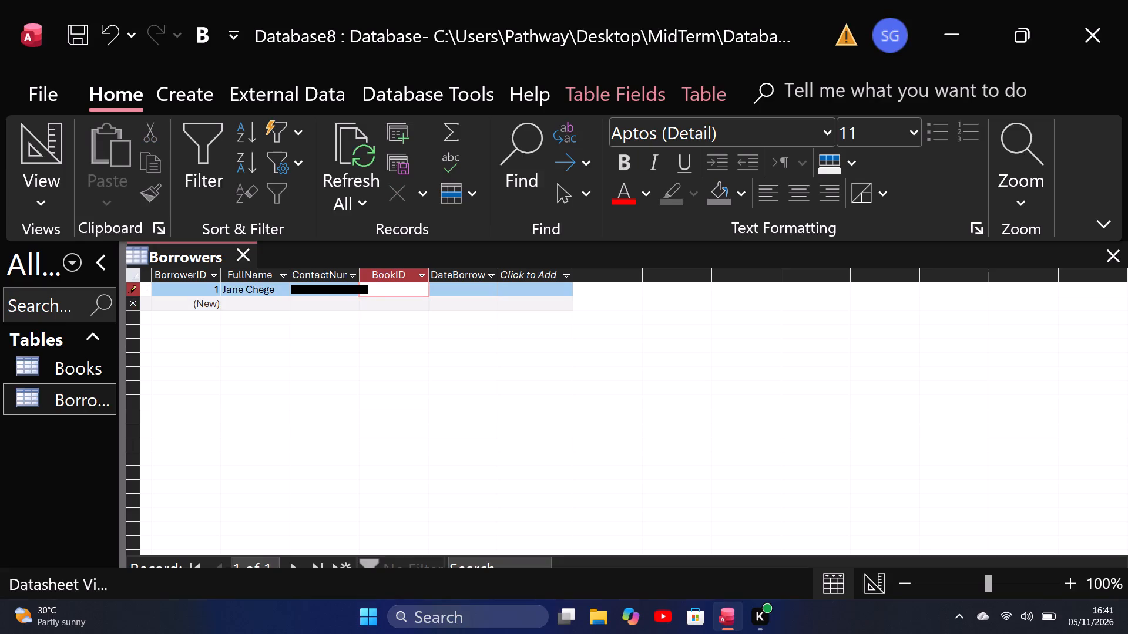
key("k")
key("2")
key("Return")
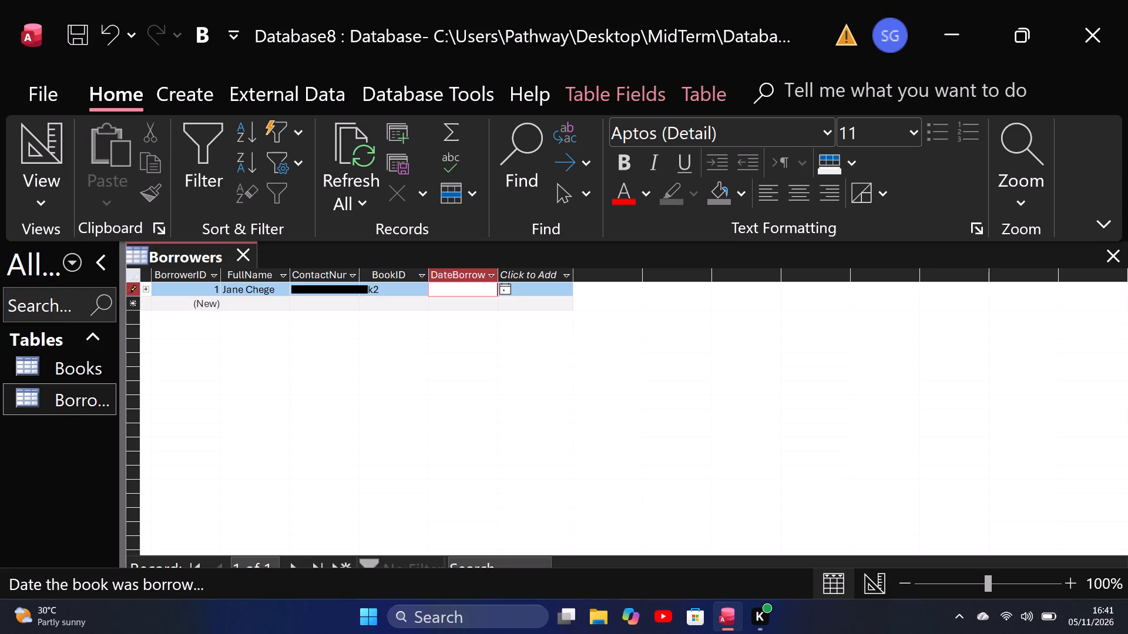
Enter 20241005 as the first record's DateBorrowed and convert that column to the Text data type.
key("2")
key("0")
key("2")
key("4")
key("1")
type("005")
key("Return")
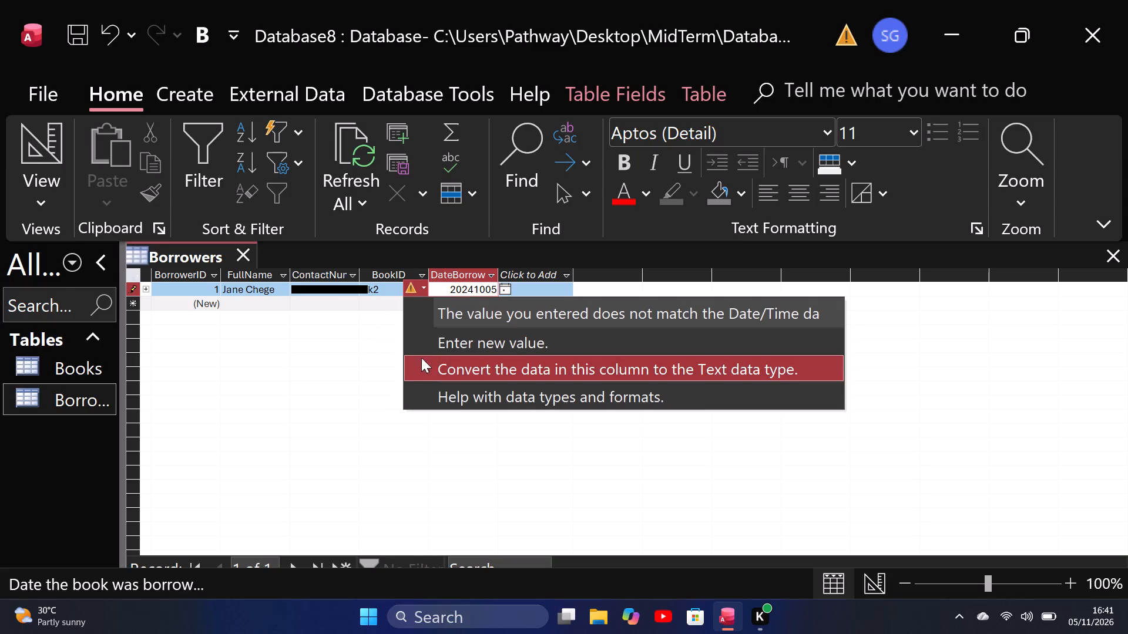
left_click(461, 362)
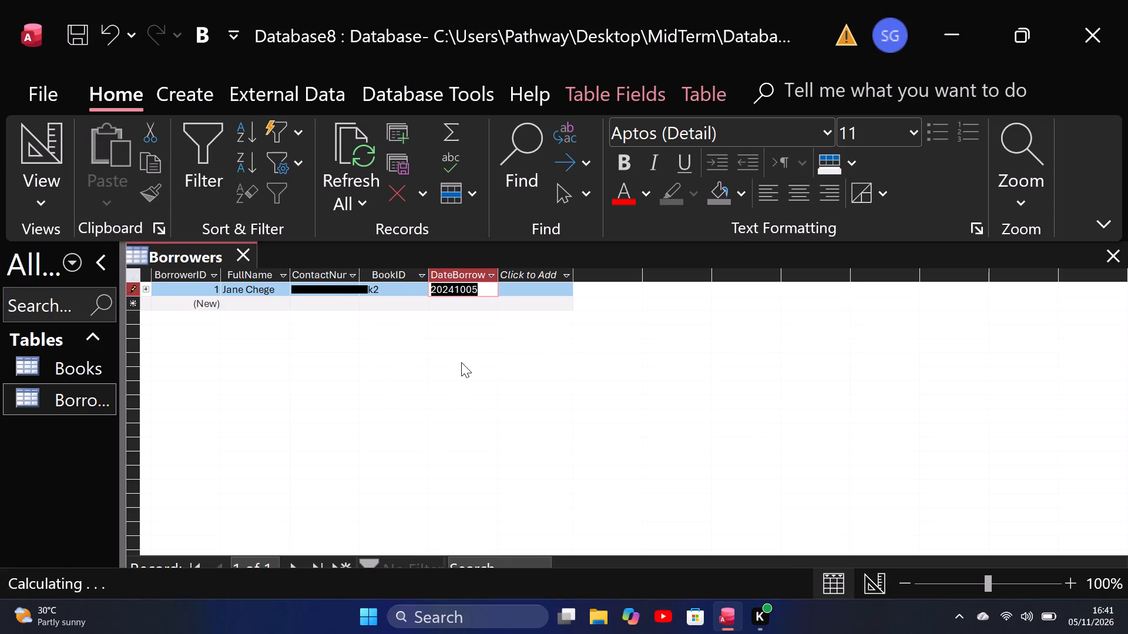
Replace the first record's DateBorrowed value with 2024/10/05.
left_click(487, 291)
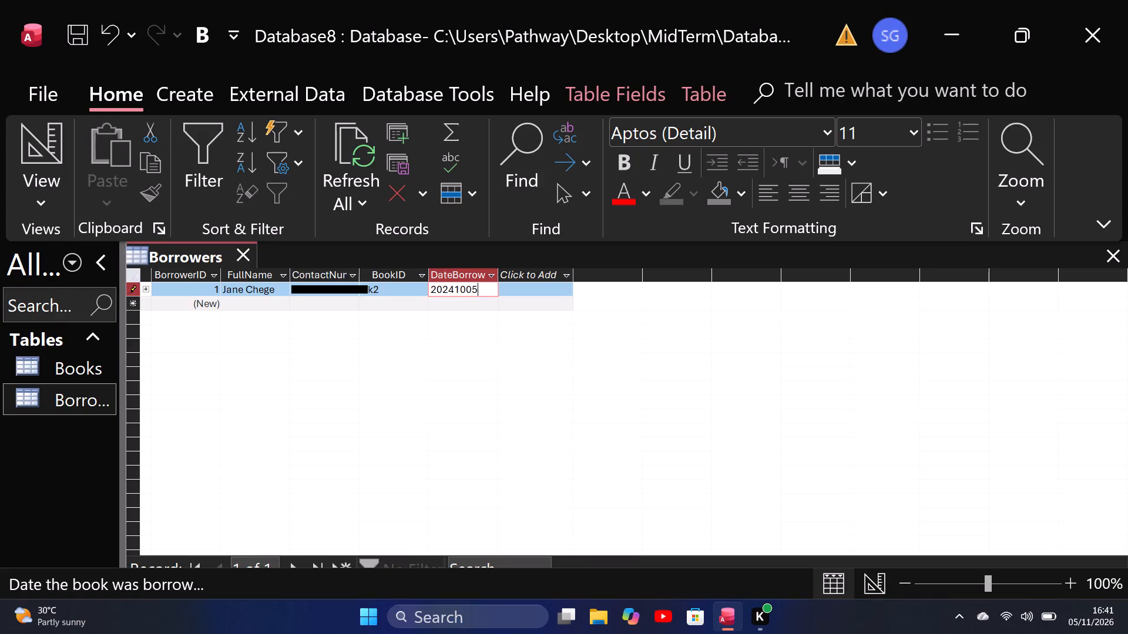
key("BackSpace")
key("BackSpace")
key("BackSpace")
key("BackSpace")
key("BackSpace")
key("BackSpace")
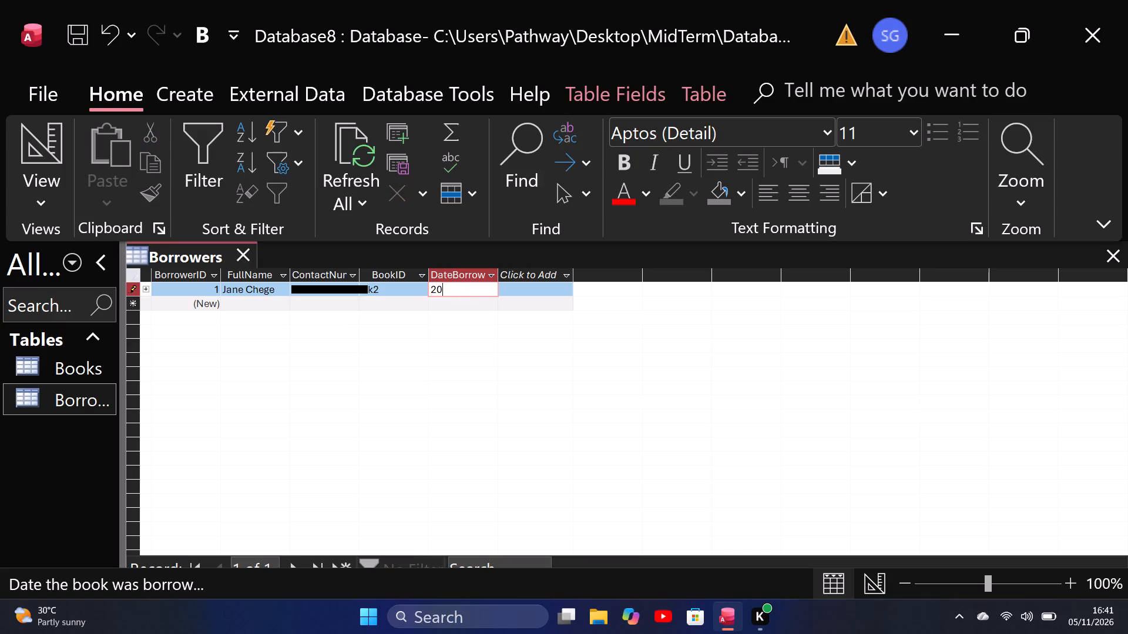
key("BackSpace")
key("BackSpace")
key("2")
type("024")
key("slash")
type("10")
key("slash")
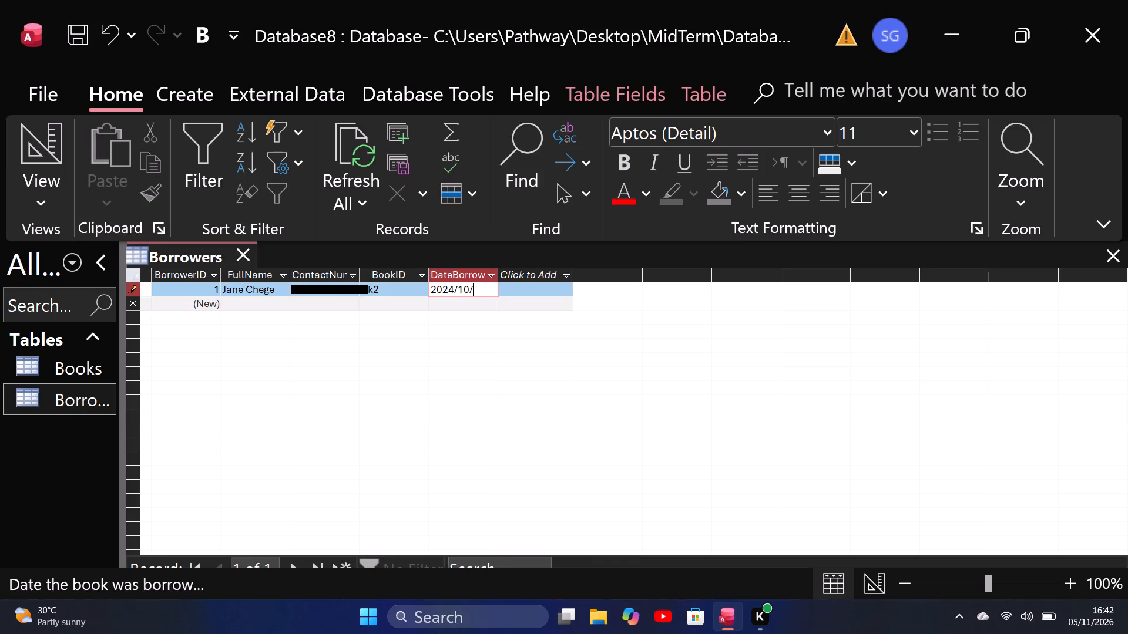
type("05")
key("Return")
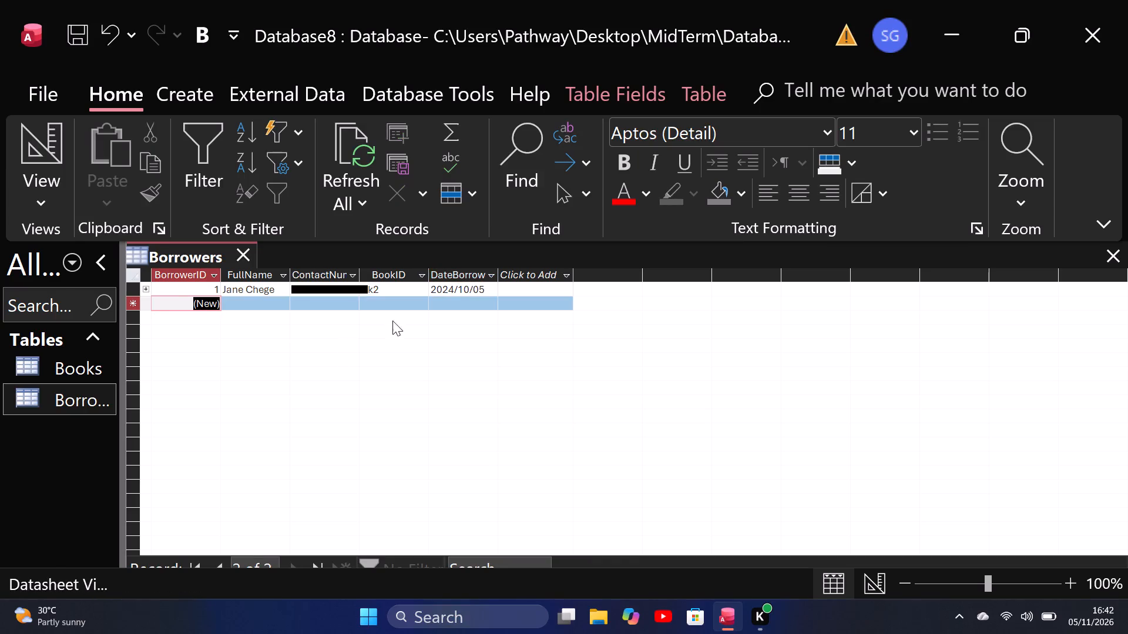
Start the second Borrowers record with the borrower's full name and contact number.
left_click(238, 311)
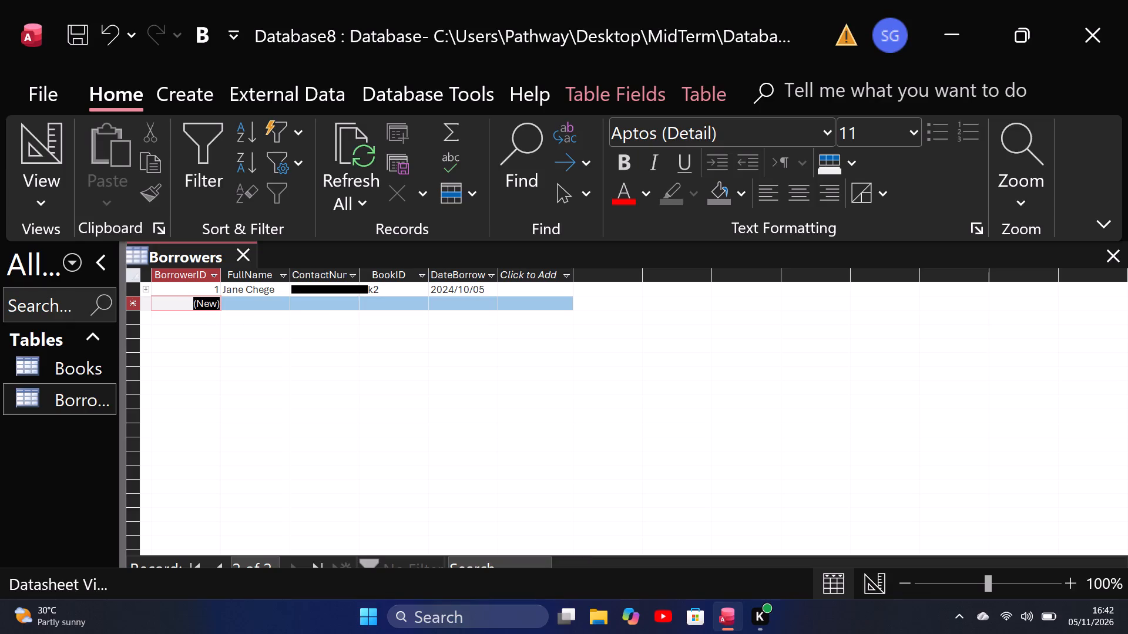
left_click(236, 298)
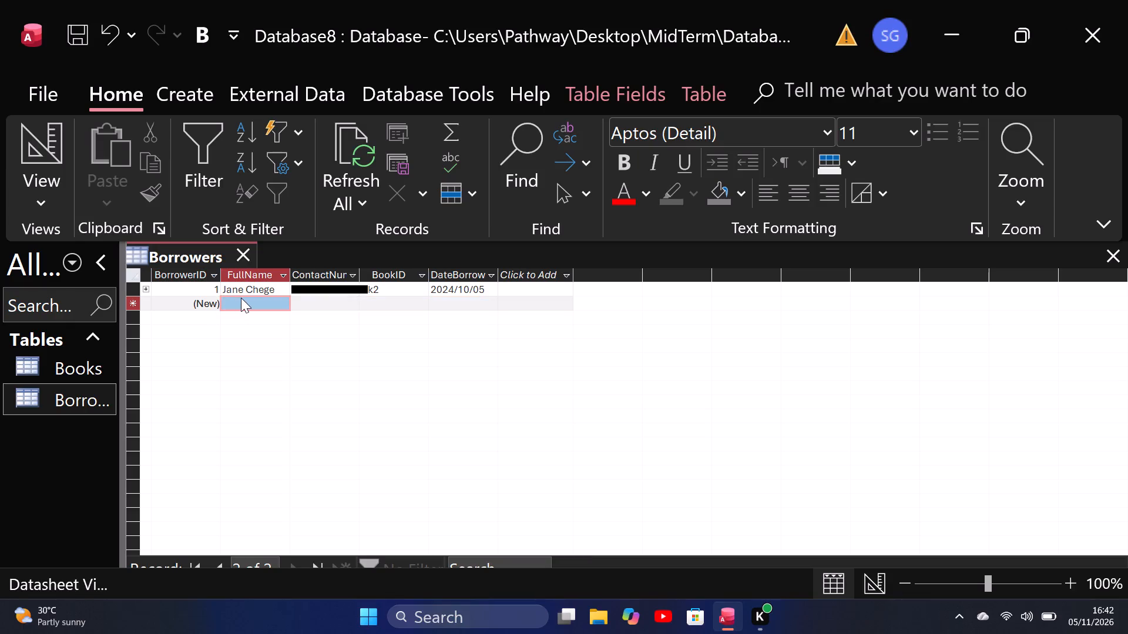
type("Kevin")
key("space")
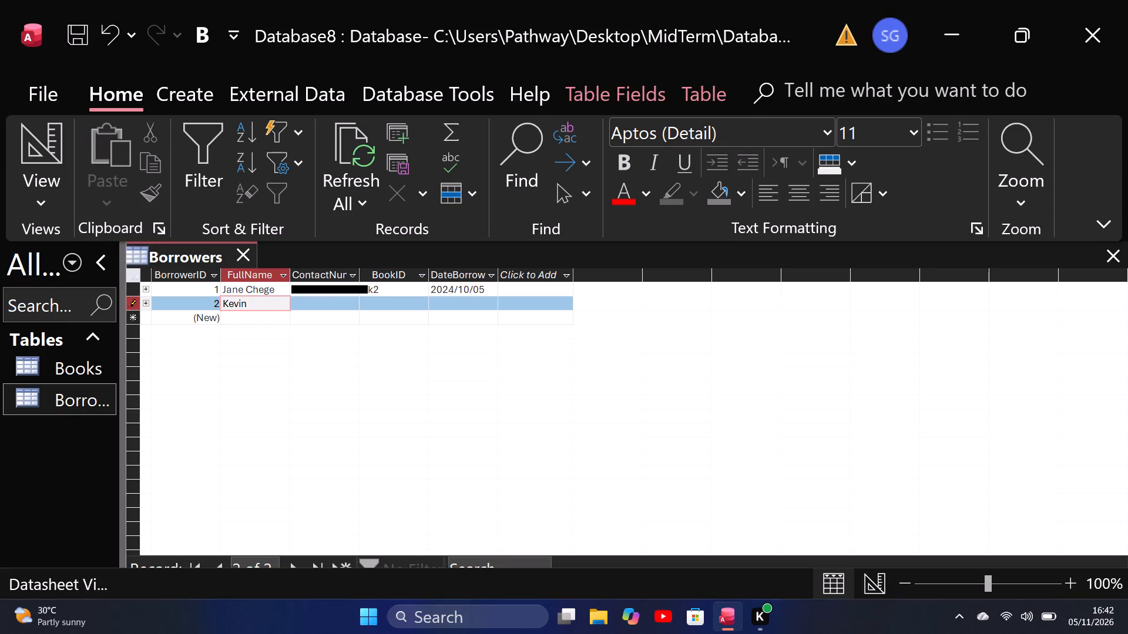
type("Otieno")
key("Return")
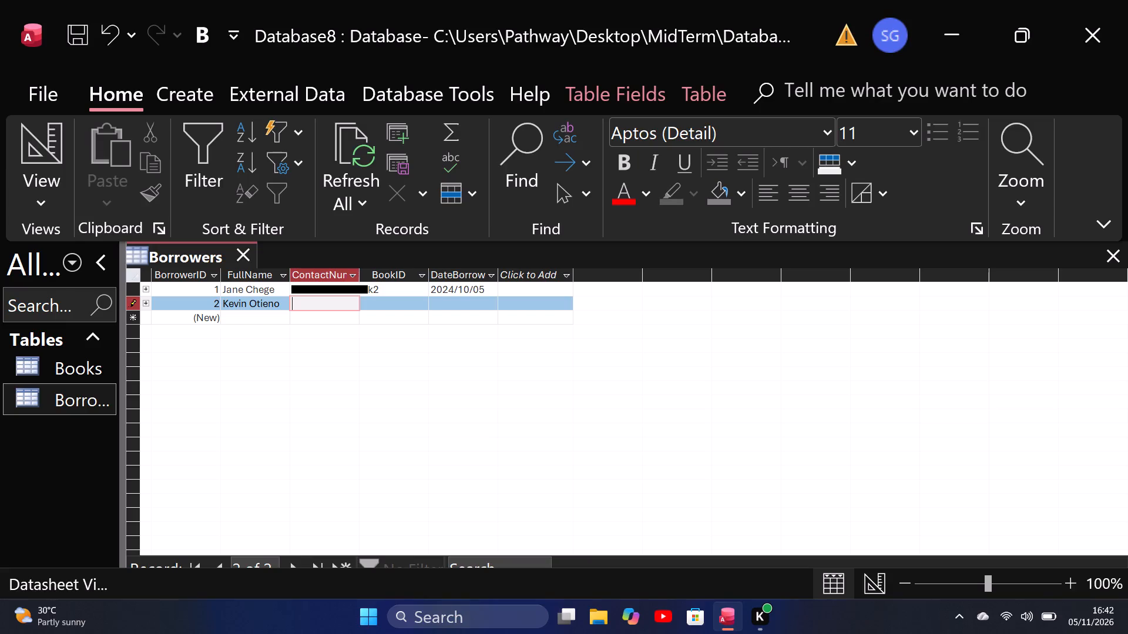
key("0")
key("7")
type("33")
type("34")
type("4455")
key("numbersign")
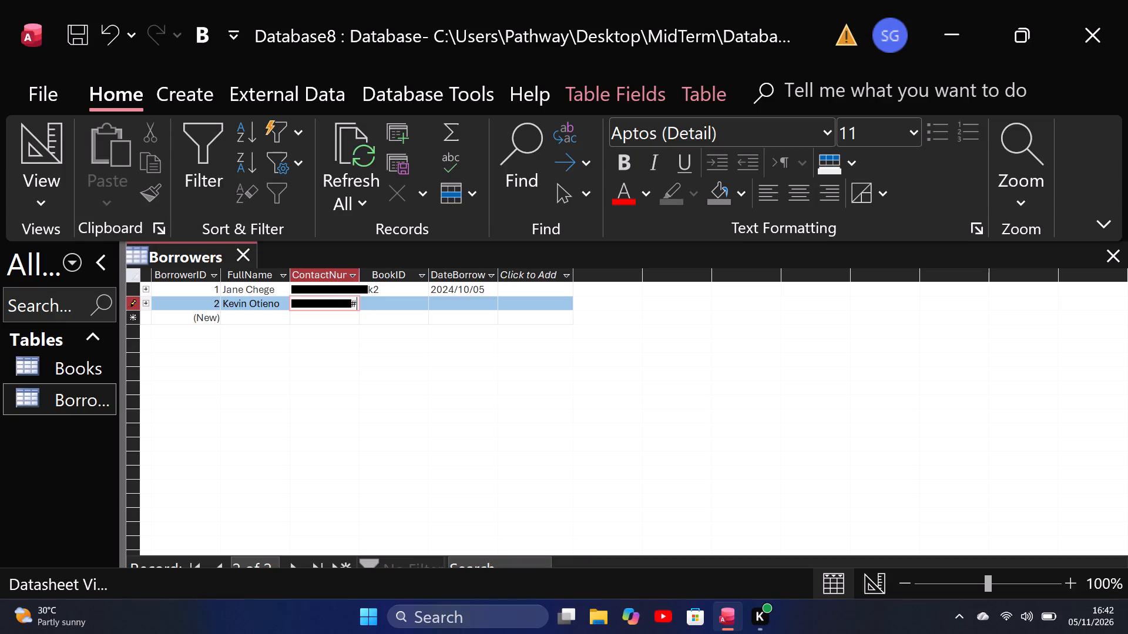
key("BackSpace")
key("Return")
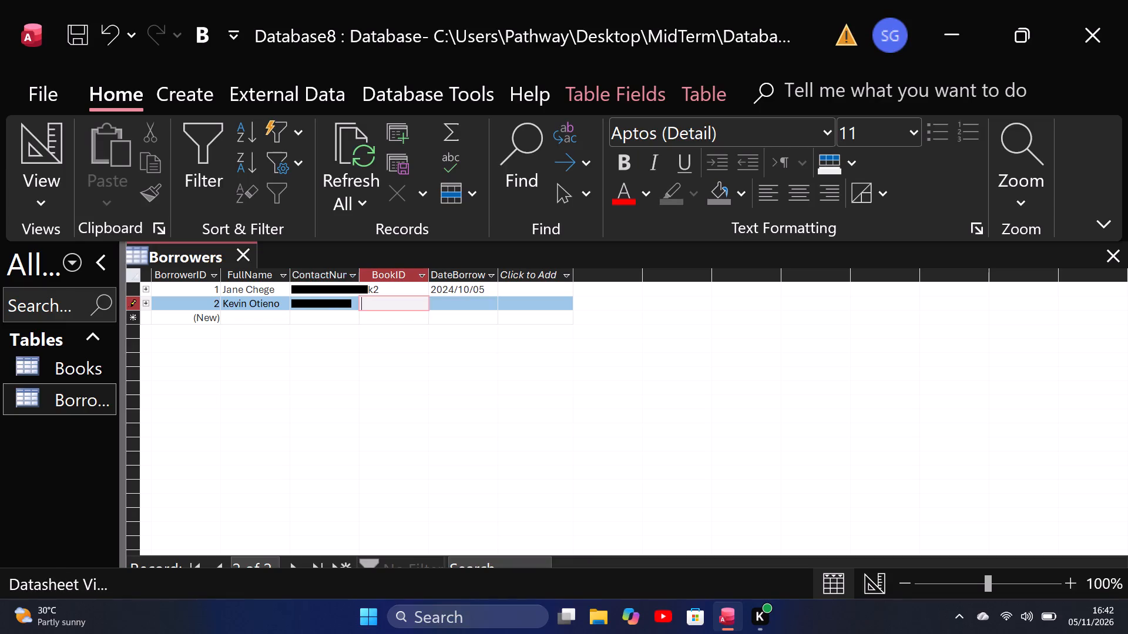
Complete the second borrower record with BookID Bk3 and DateBorrowed 2024/11/12.
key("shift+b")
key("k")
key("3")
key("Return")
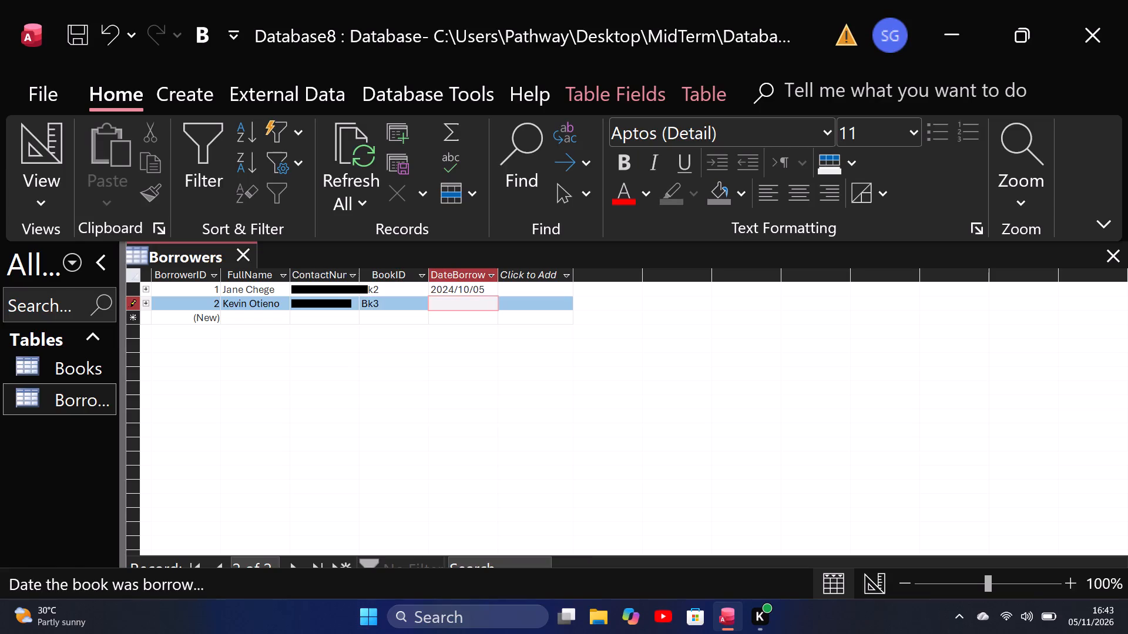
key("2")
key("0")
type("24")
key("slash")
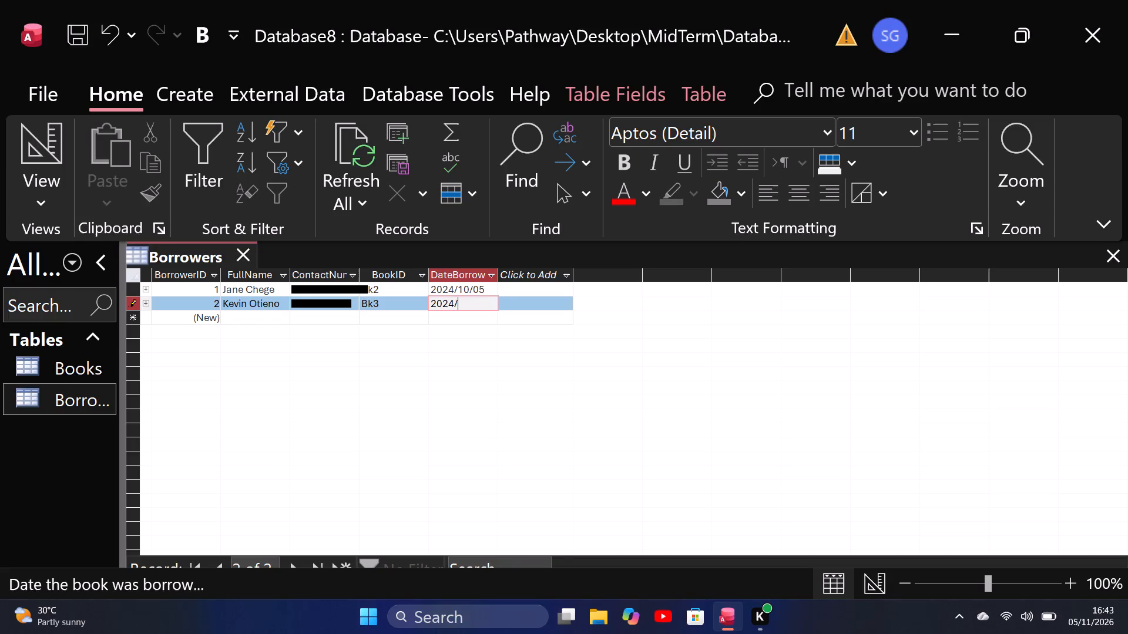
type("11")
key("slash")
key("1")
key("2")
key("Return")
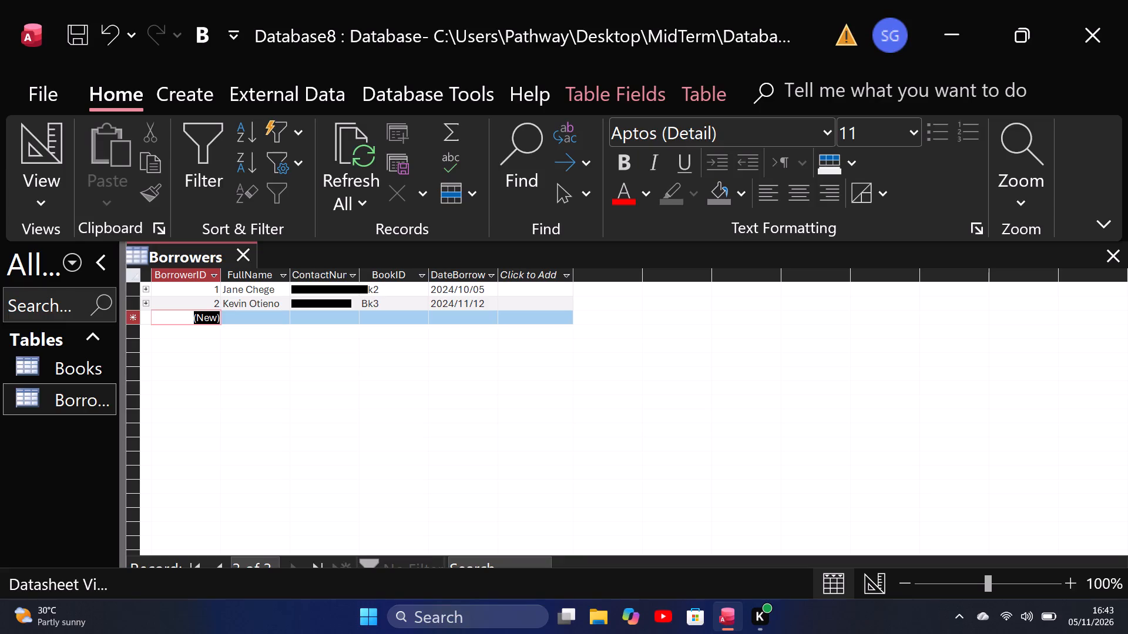
Start the third Borrowers record by entering the borrower's full name.
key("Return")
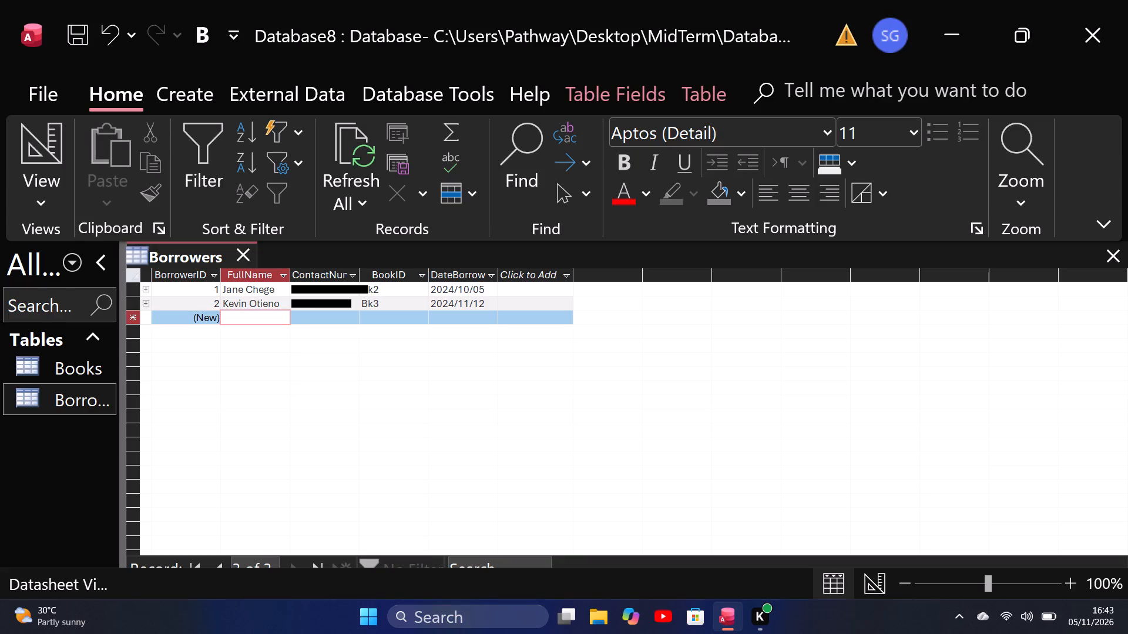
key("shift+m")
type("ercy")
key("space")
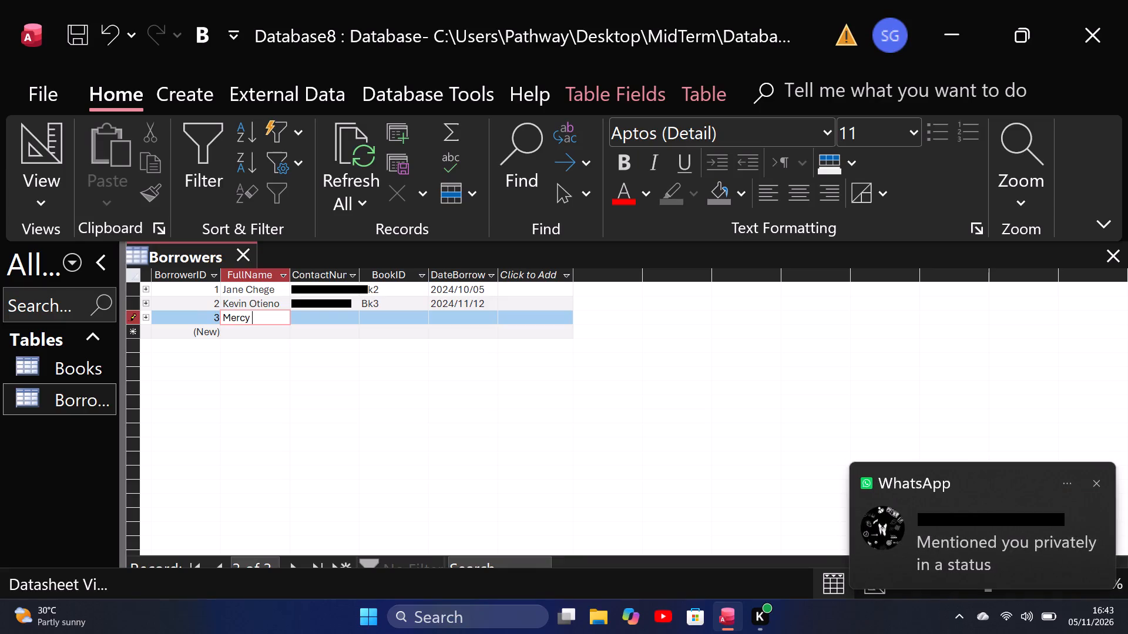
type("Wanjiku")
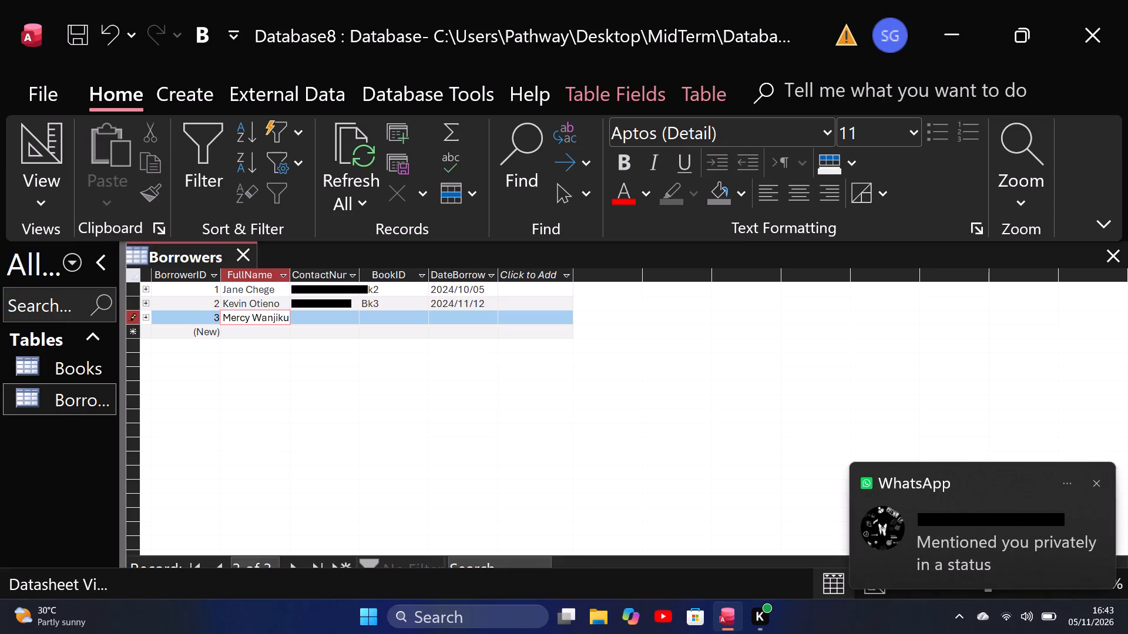
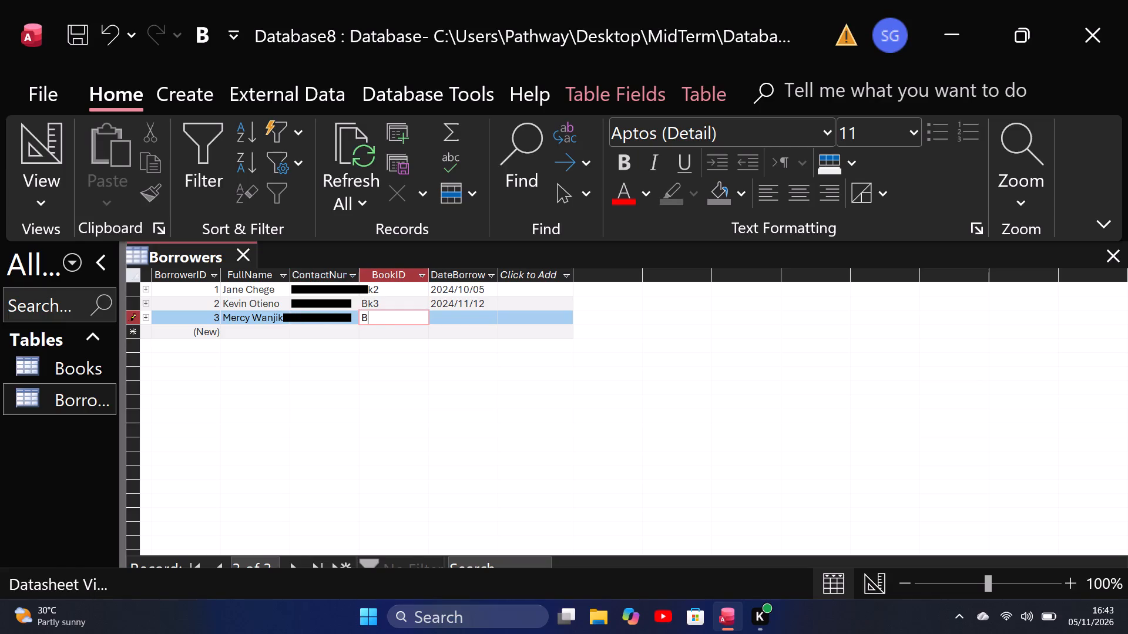
Complete the third borrower record with BookID Bk1 and DateBorrowed 2025/01/20, and save the Borrowers table.
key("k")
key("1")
key("Return")
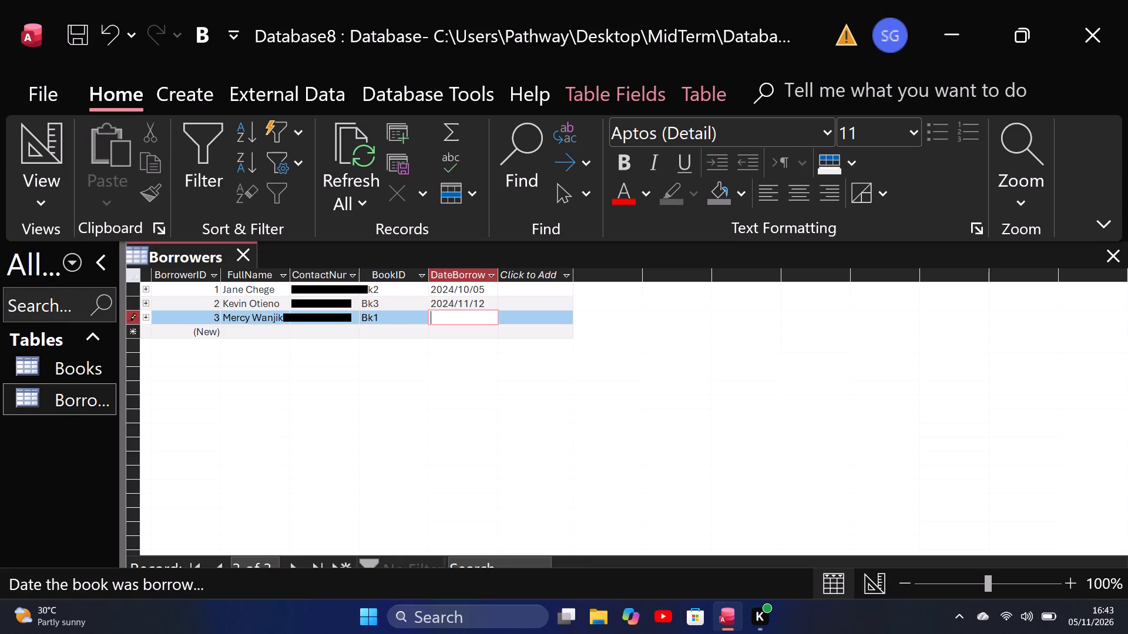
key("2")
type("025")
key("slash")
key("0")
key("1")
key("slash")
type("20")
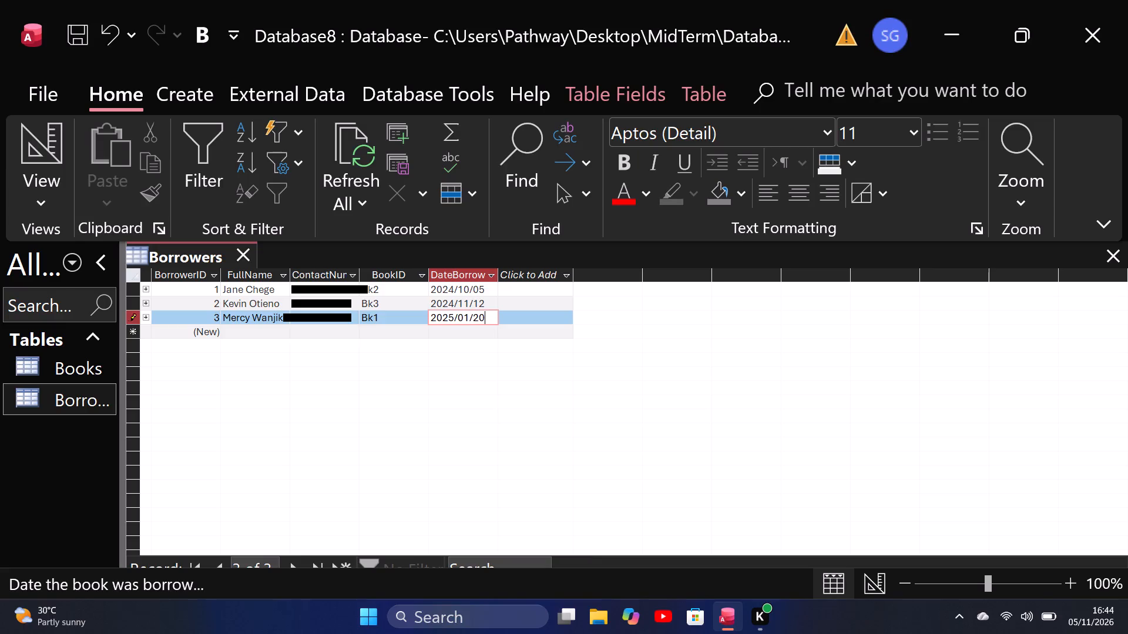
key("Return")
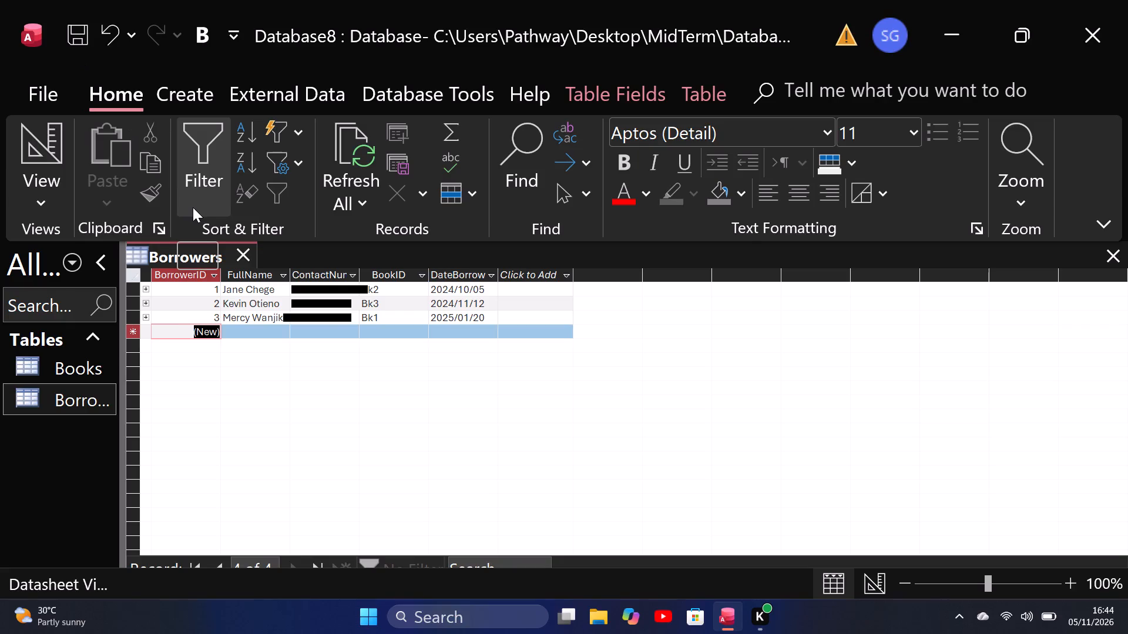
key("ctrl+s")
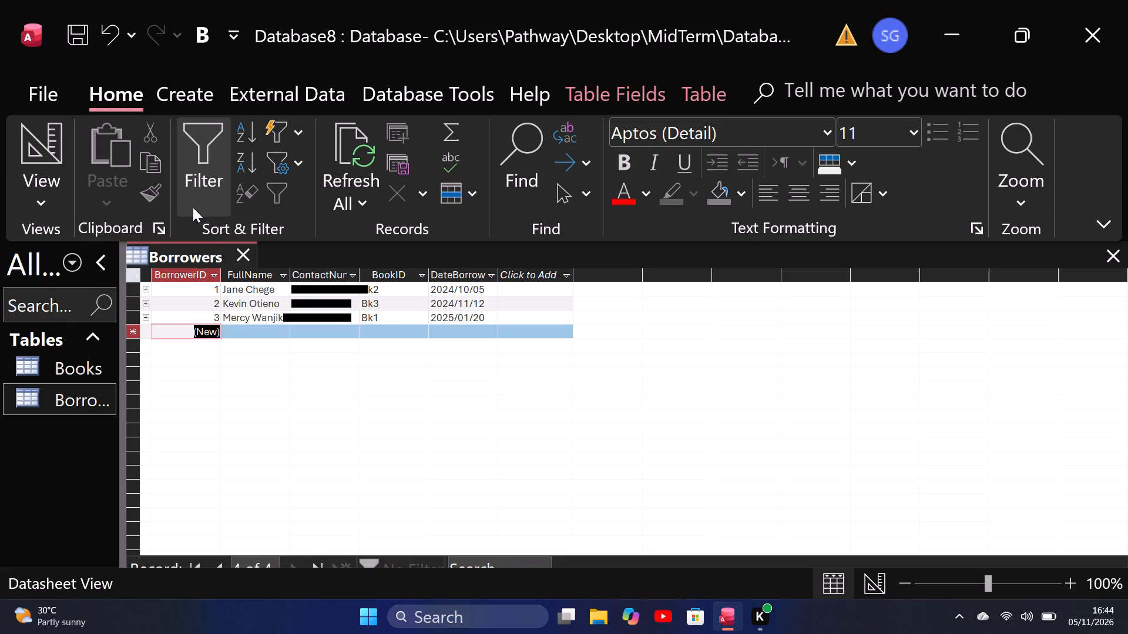
left_click(193, 207)
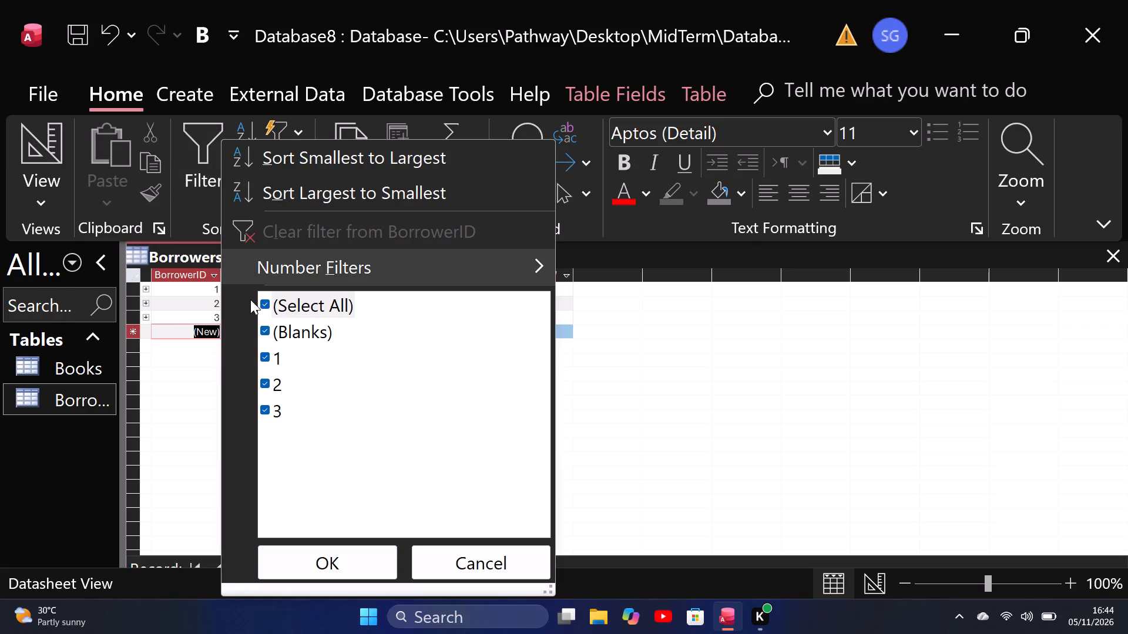
left_click(61, 466)
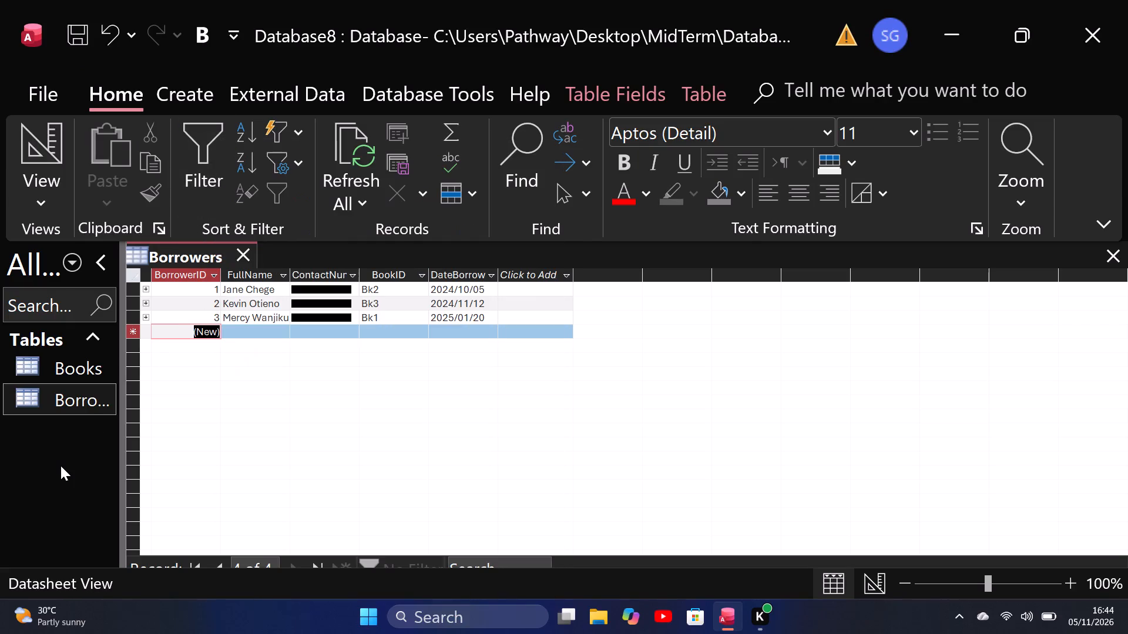
Close the Borrowers table and open the Books table.
left_click(234, 256)
double_click(91, 360)
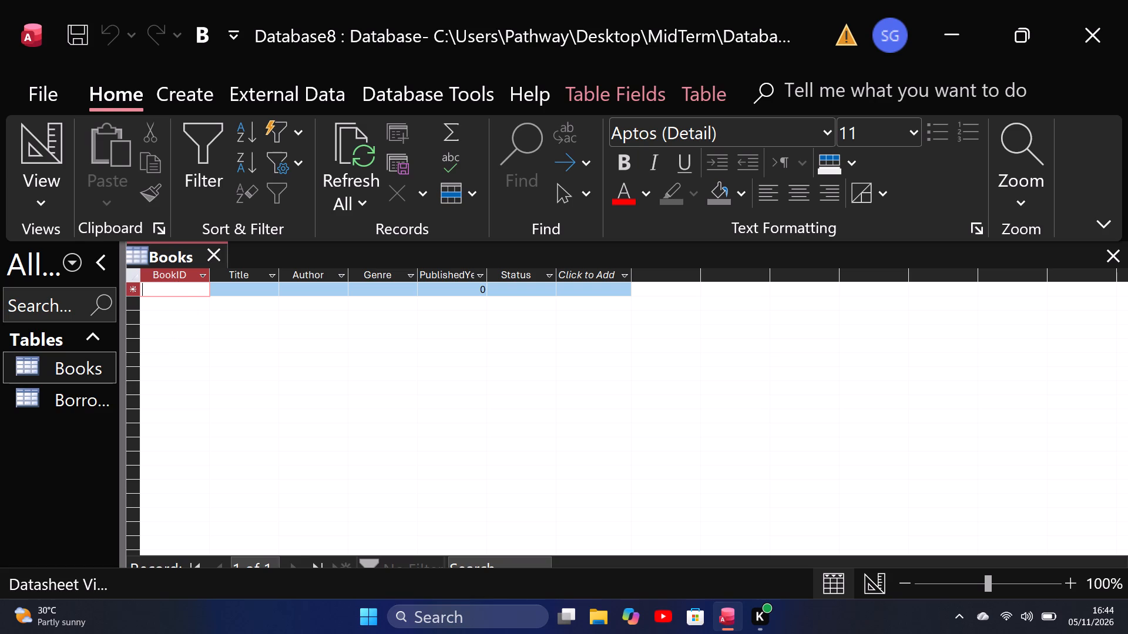
Start the first Books record with BookID Bk1 and the title "The Rjiver abd the Source".
left_click(186, 290)
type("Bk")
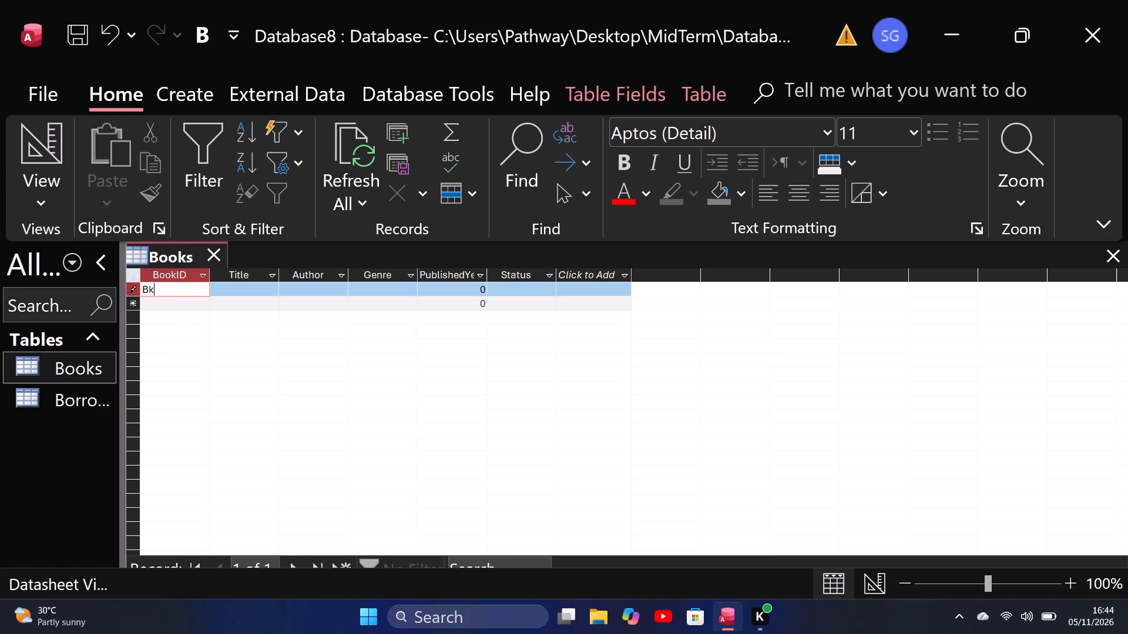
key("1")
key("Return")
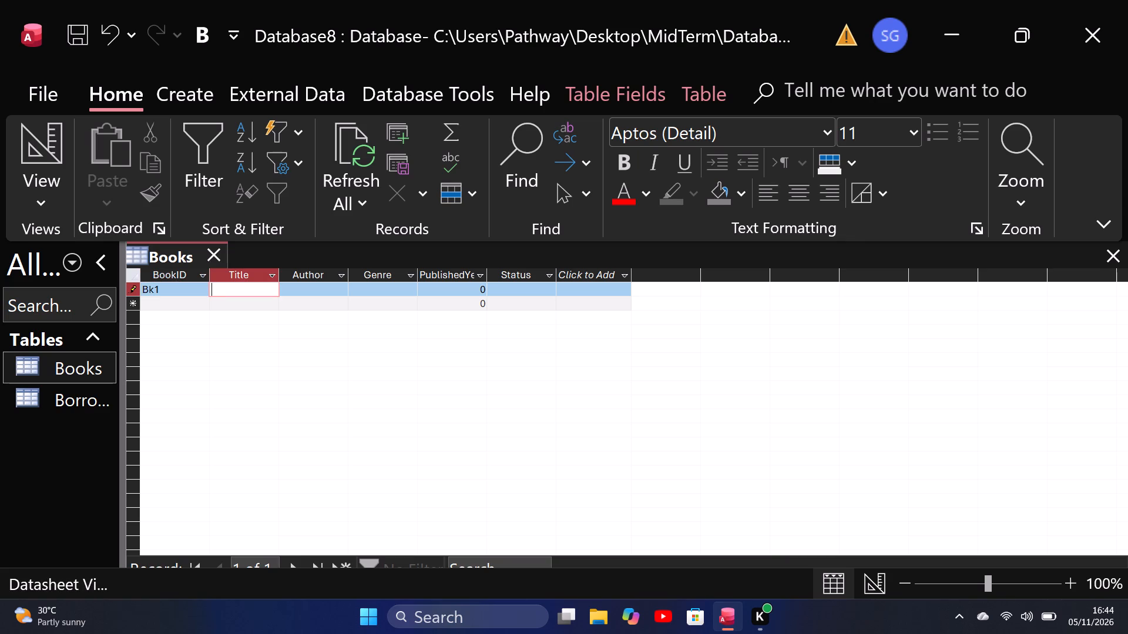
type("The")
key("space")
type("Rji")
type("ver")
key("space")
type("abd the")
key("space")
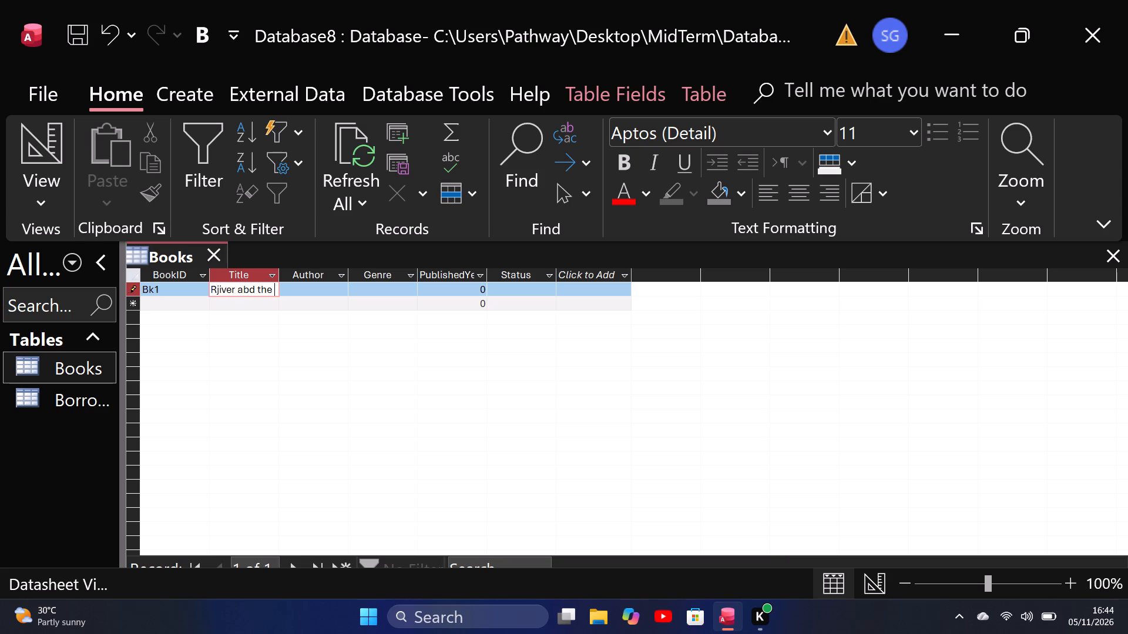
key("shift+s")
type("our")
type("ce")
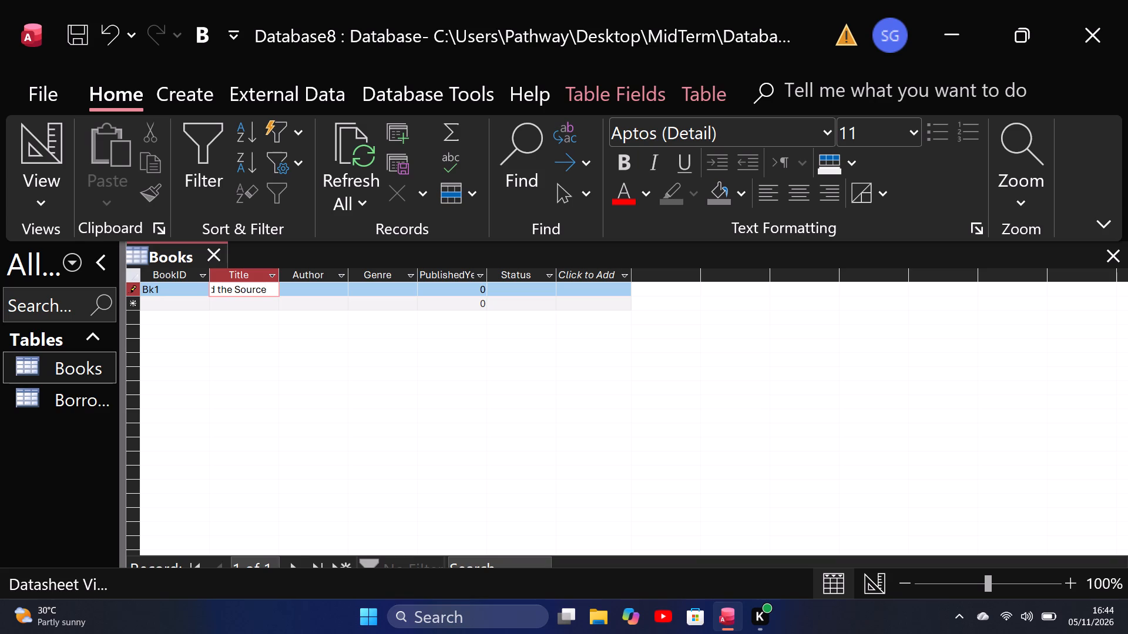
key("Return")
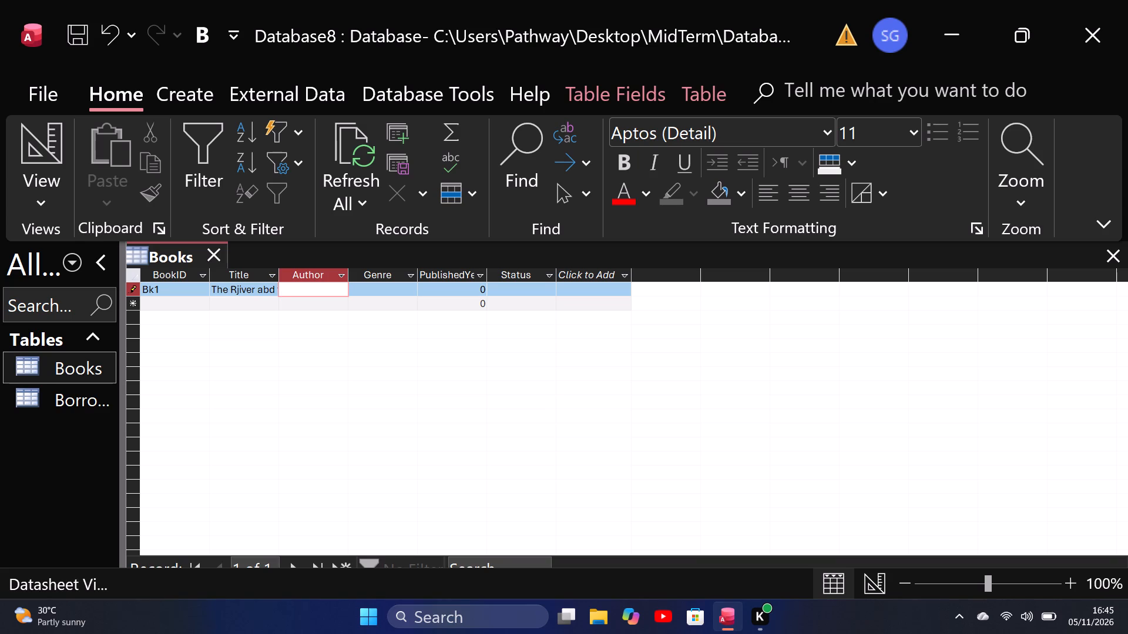
Enter Margaret Ogola as the author of book Bk1.
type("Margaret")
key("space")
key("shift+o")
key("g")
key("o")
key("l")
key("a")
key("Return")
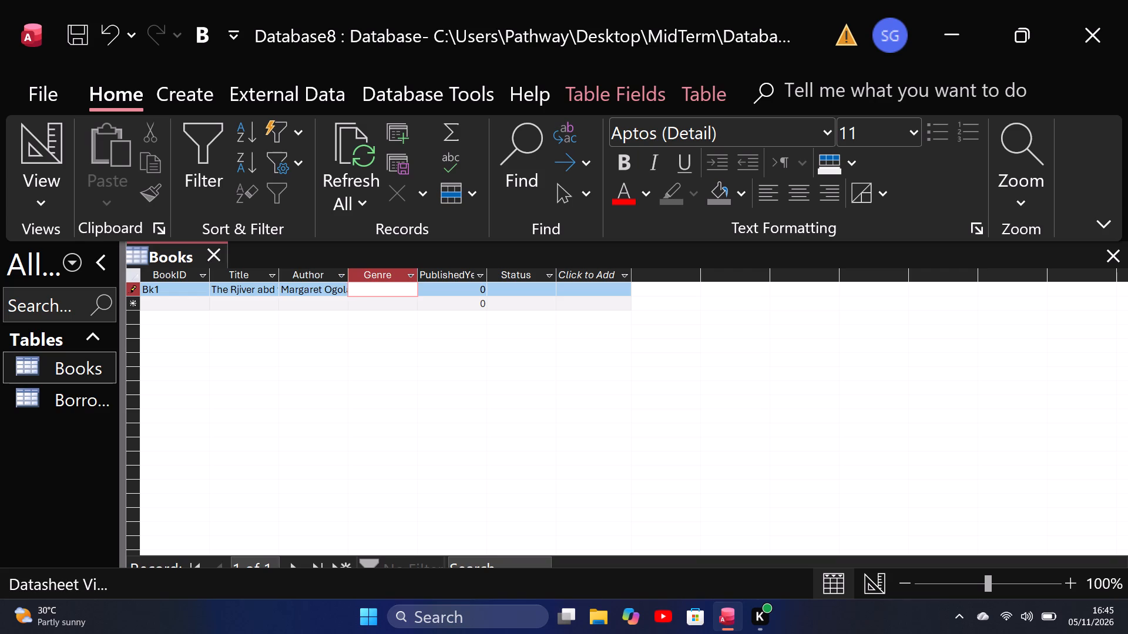
Complete the Bk1 record with genre Fiction, published year 1994 and status Borrowed.
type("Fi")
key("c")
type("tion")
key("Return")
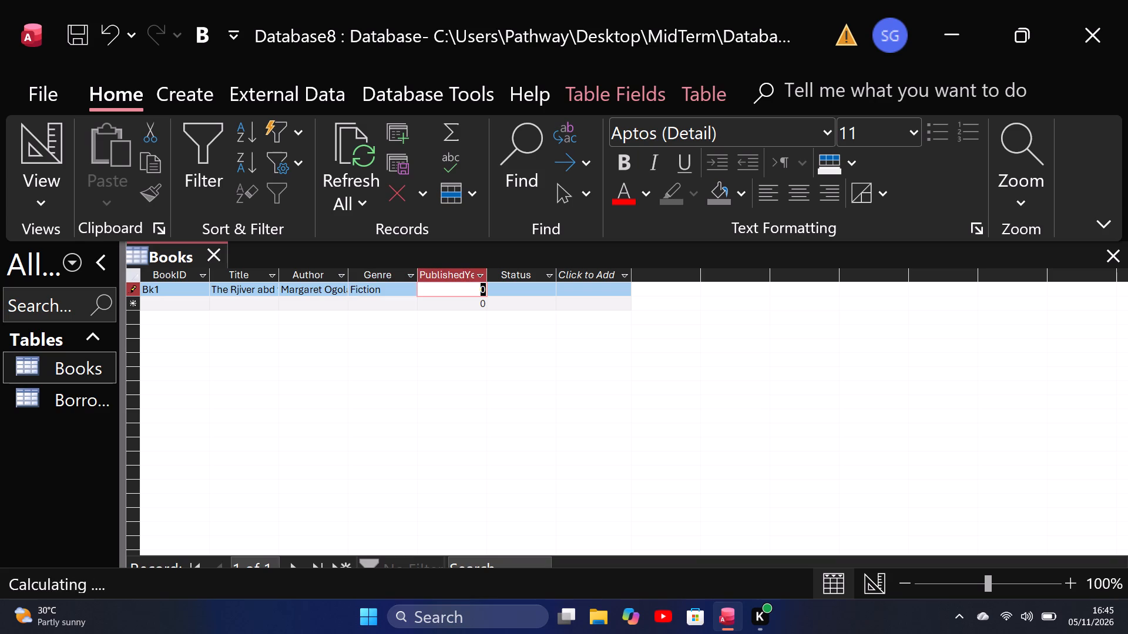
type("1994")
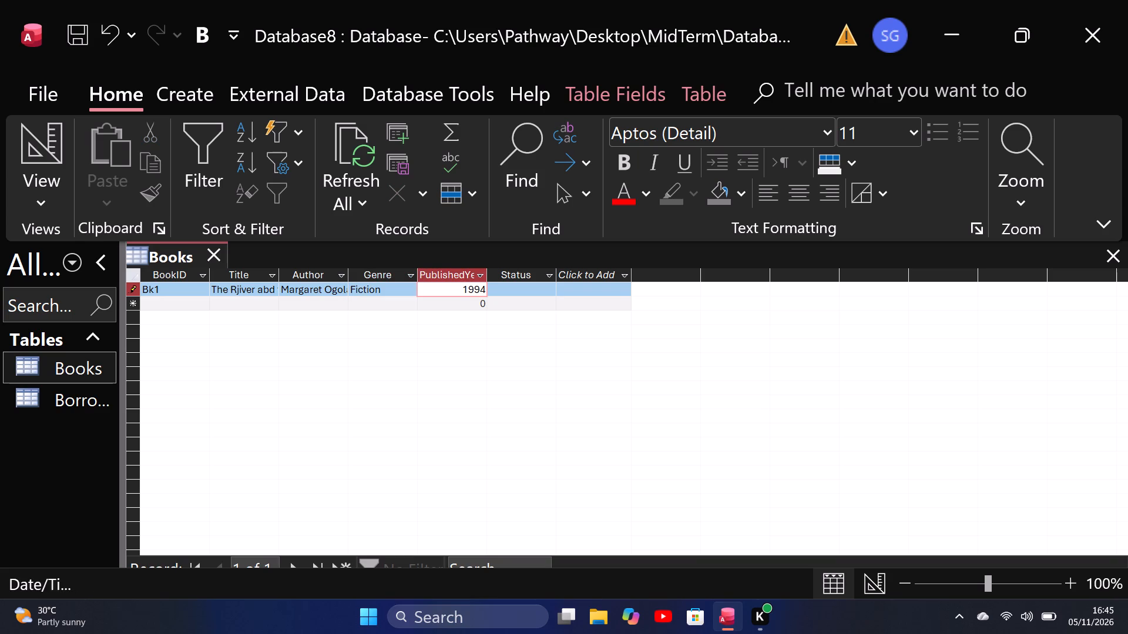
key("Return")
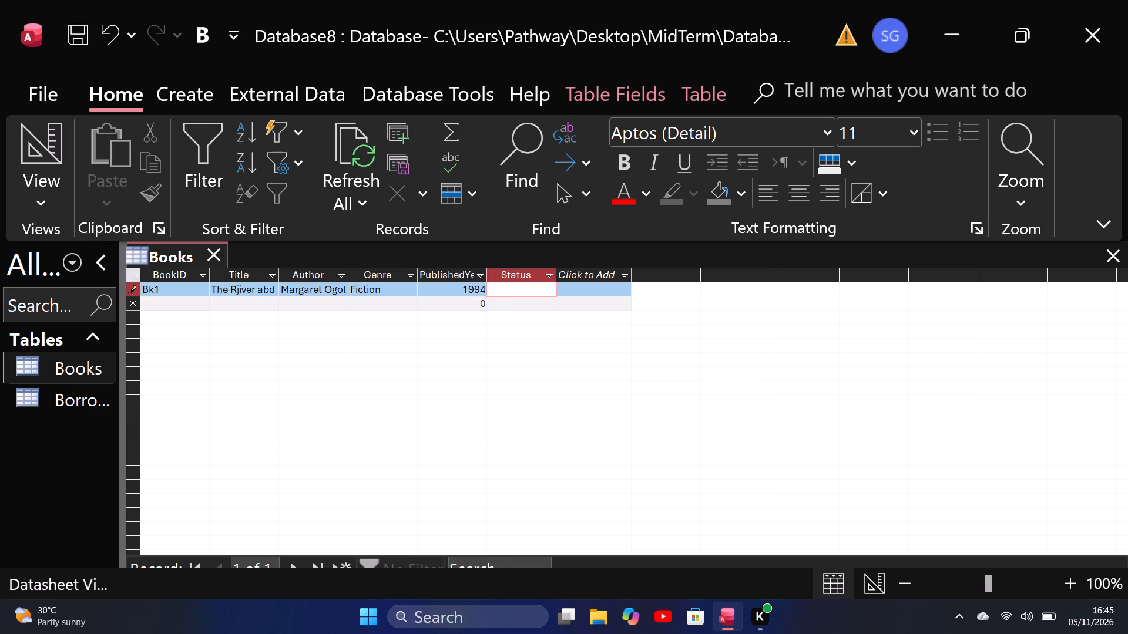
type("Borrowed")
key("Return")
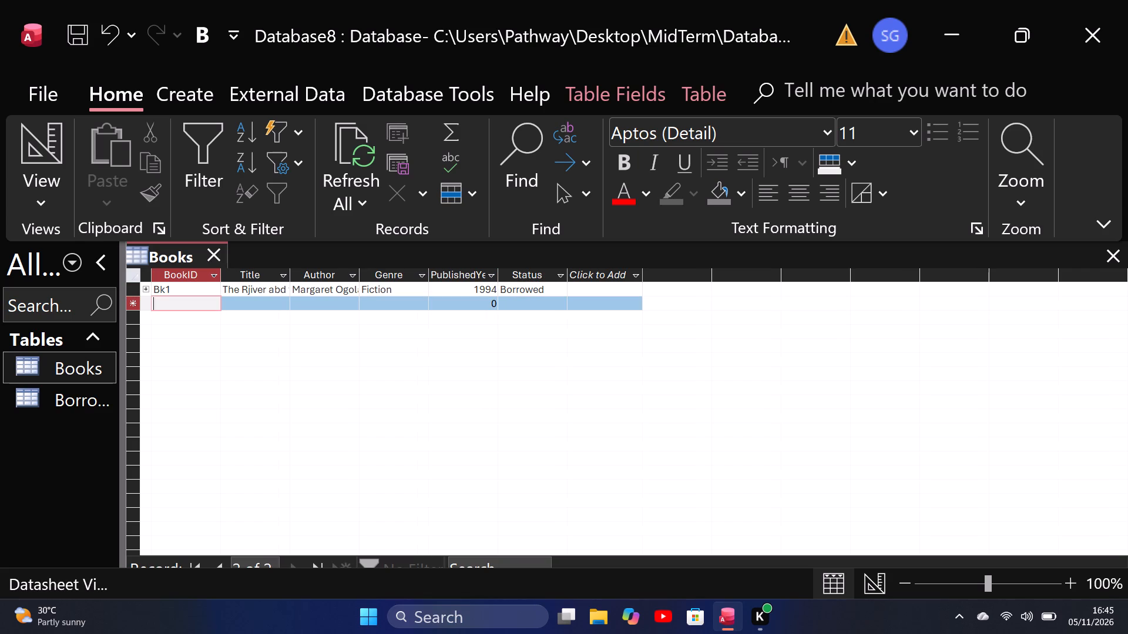
Start the second Books record with BookID Bk2 and the title "Introduction to Sociology".
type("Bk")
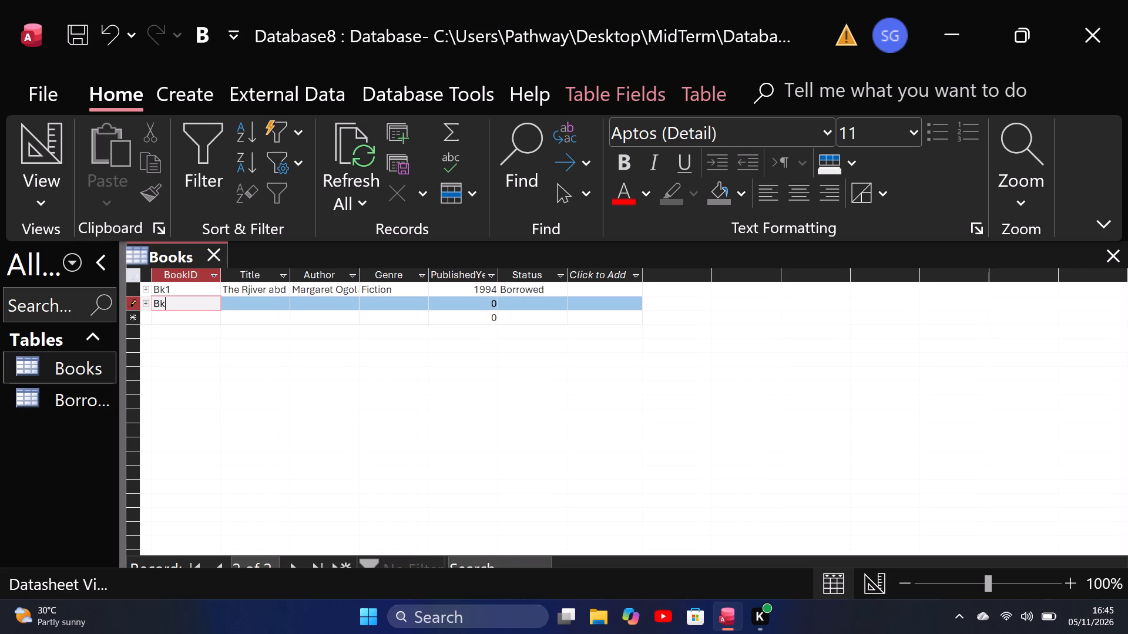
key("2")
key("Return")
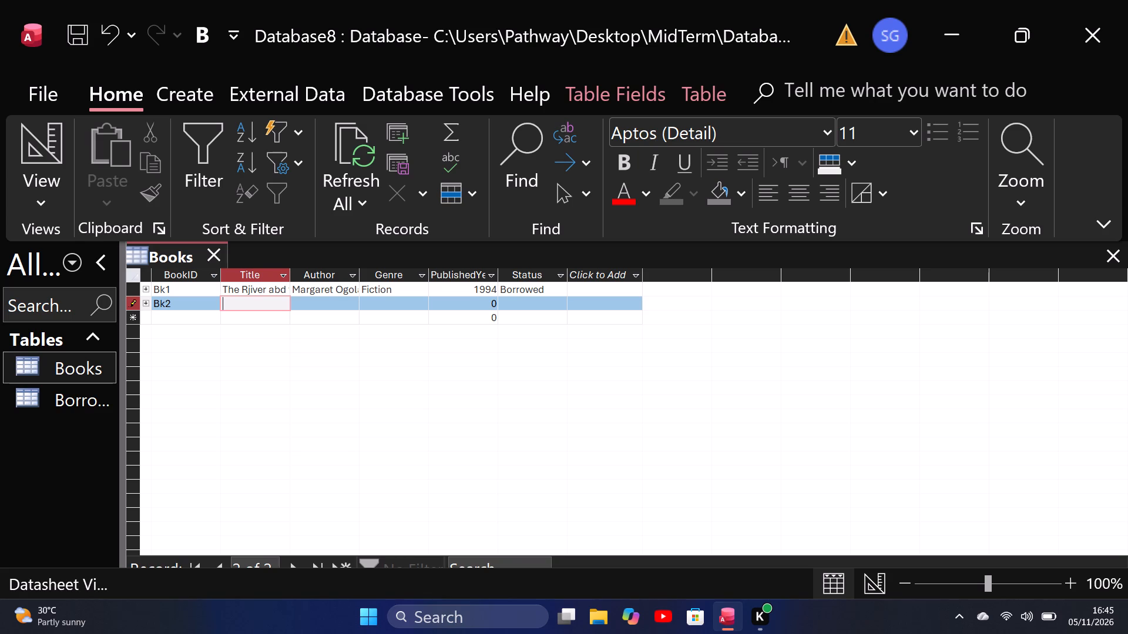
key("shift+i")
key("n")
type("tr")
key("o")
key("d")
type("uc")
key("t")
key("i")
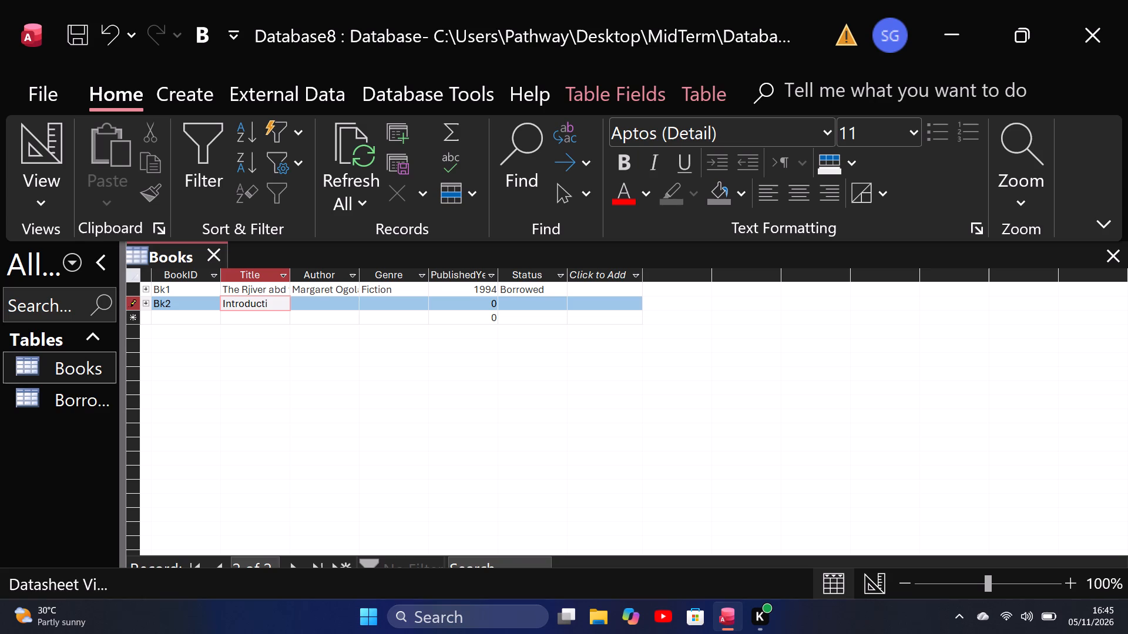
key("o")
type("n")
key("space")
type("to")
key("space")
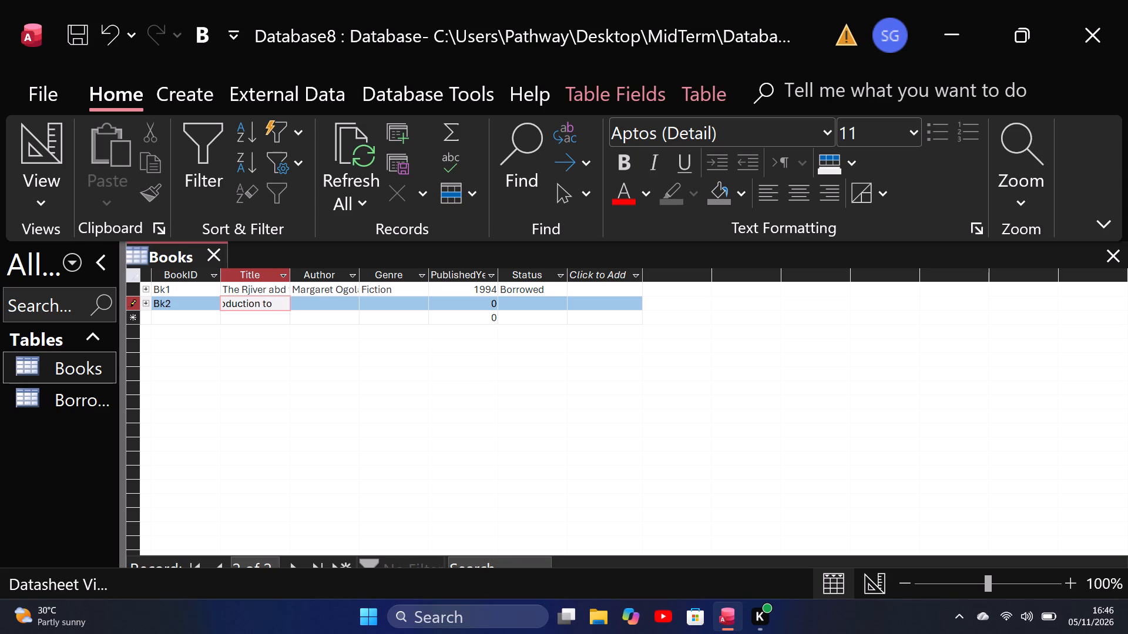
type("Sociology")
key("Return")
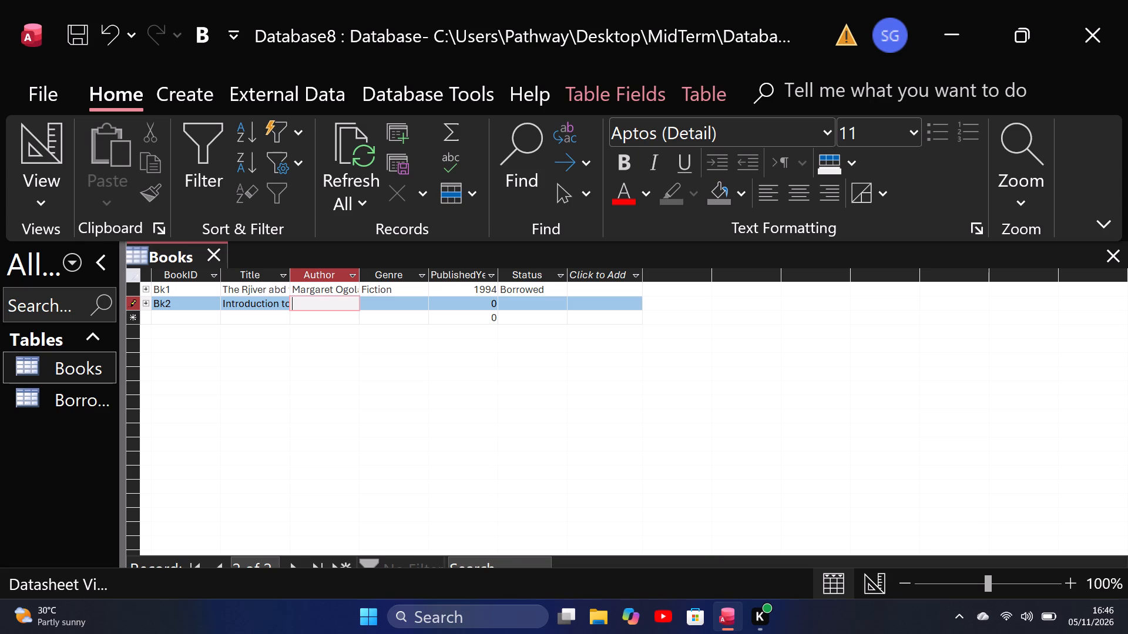
Enter "Peter M.Blau" as the author of book Bk2.
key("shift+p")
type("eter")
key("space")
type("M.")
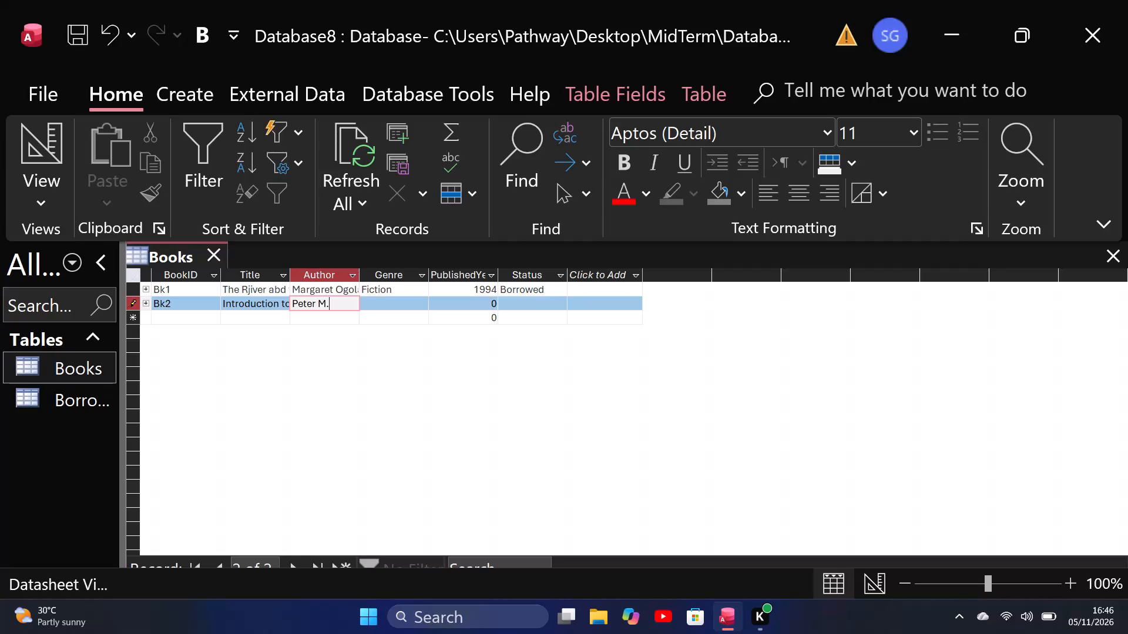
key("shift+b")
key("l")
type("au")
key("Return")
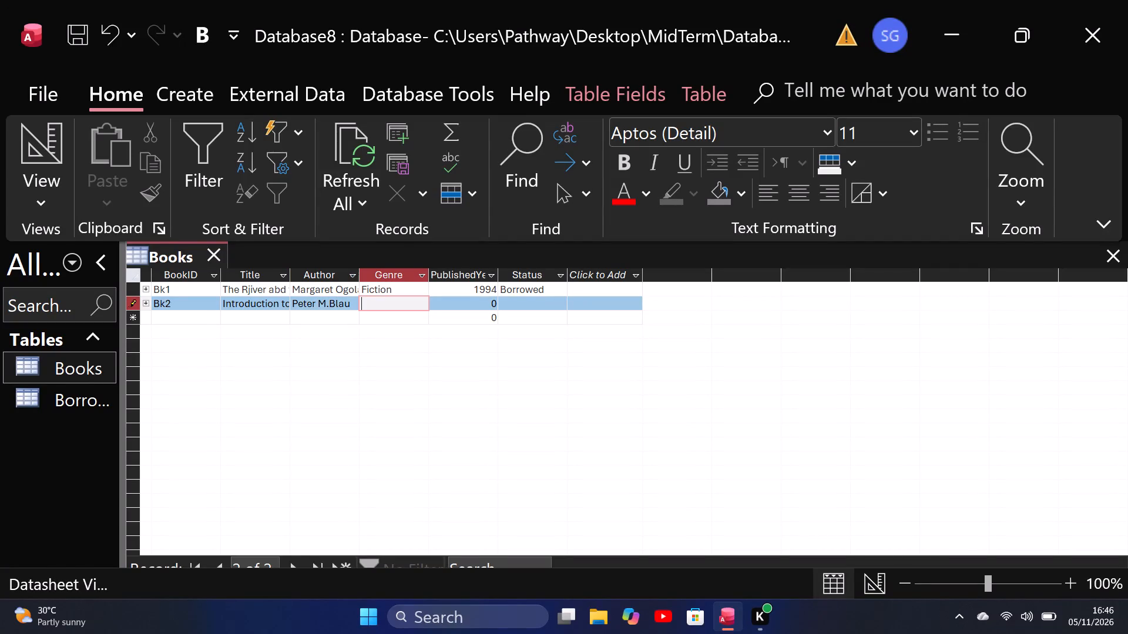
Enter "Non=Fiction" as the genre of book Bk2.
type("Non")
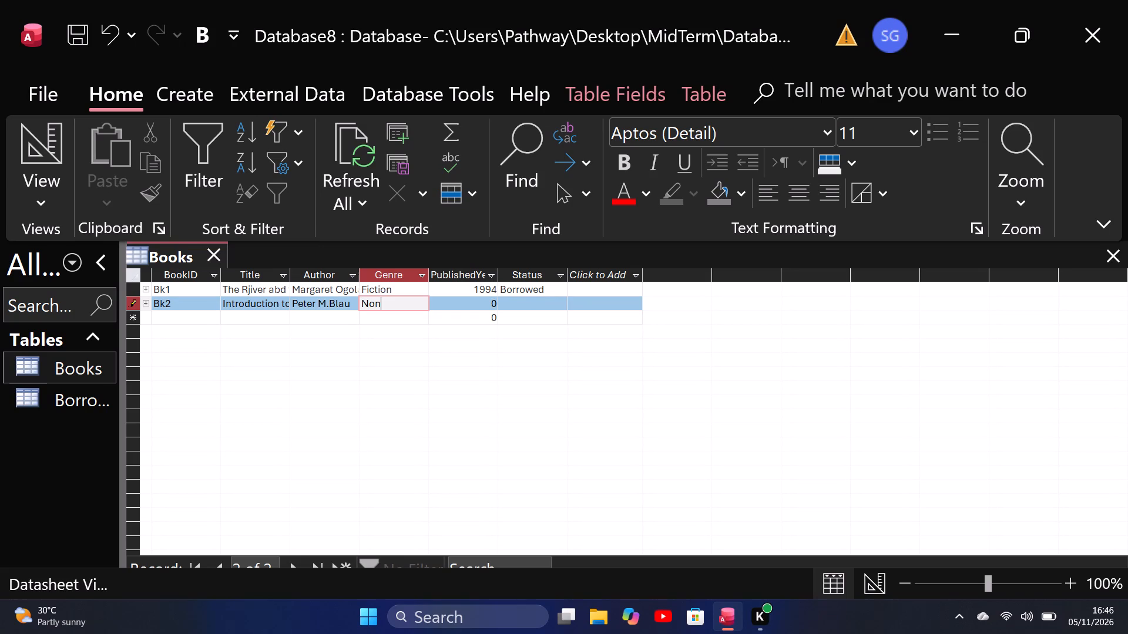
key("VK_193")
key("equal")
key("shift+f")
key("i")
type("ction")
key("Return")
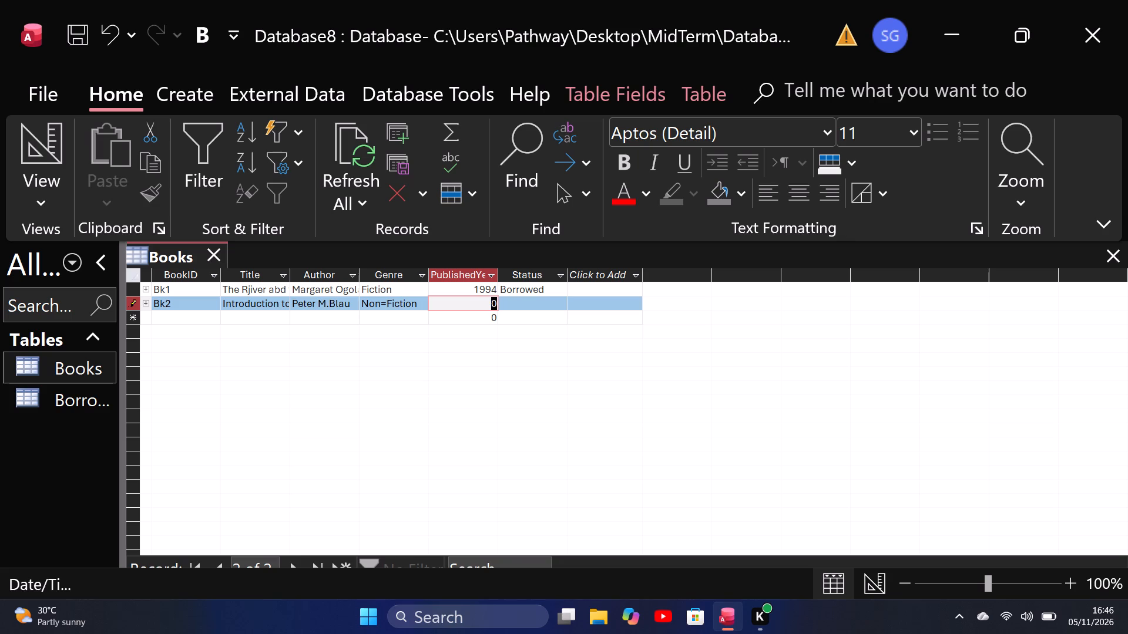
Complete the Bk2 record with published year 2001 and status Available.
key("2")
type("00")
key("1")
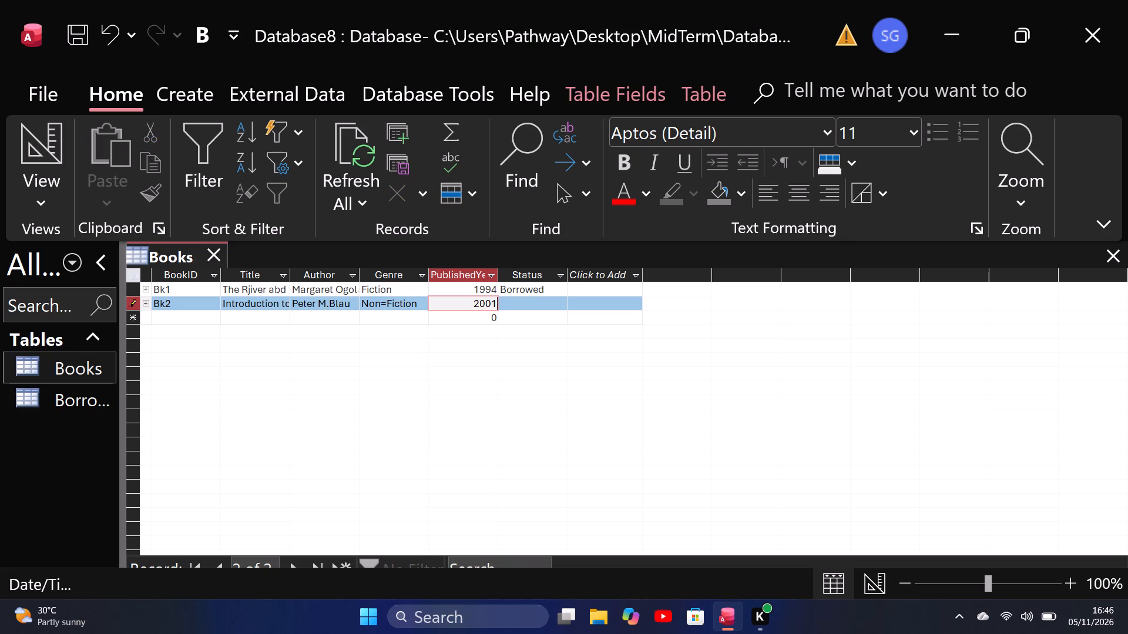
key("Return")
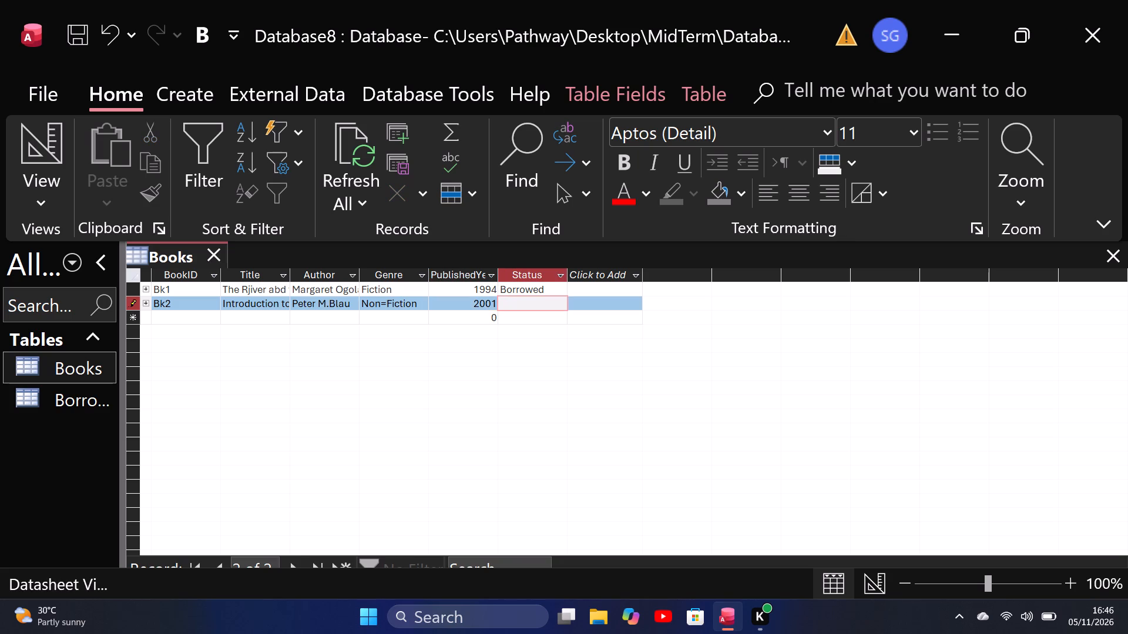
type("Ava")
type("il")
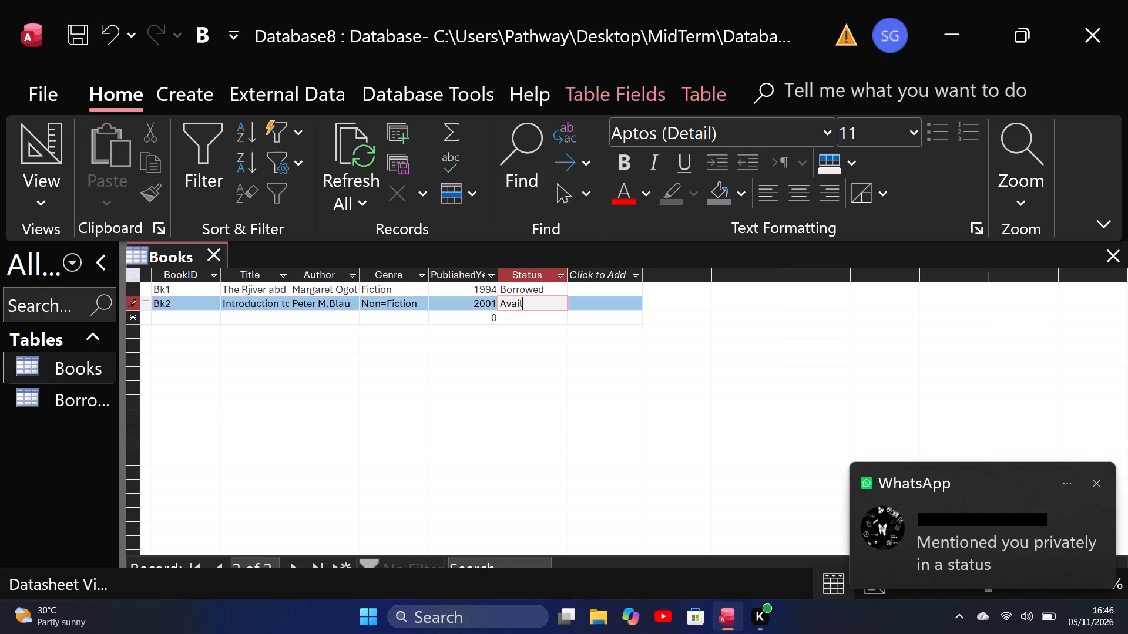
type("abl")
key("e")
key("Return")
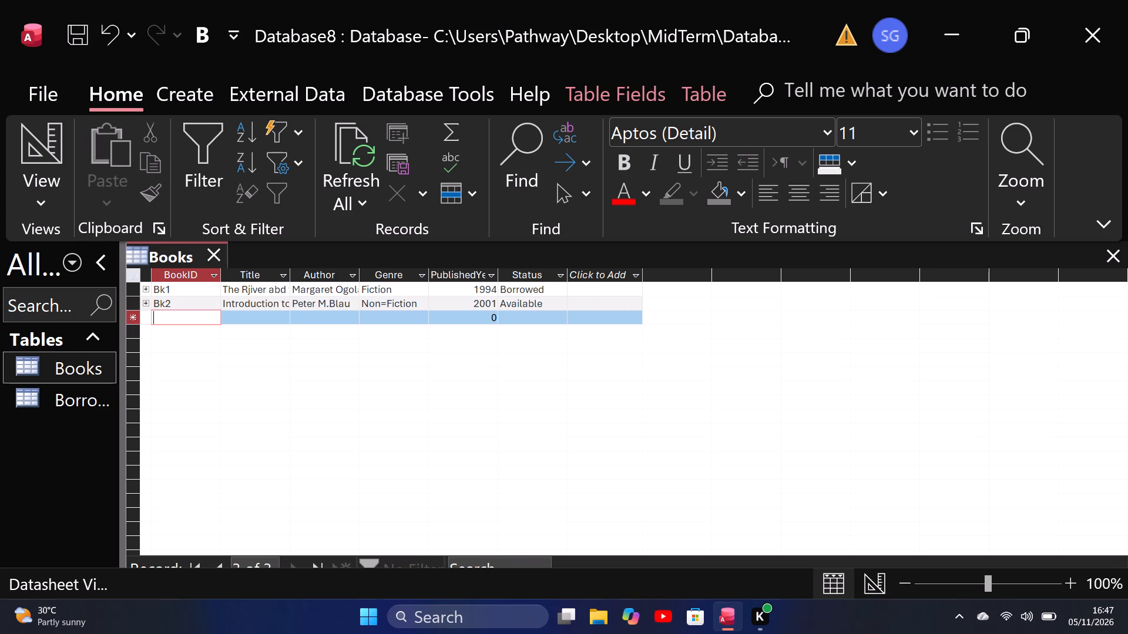
Start the third Books record with BookID Bk3 and the title "Things Fall Apart".
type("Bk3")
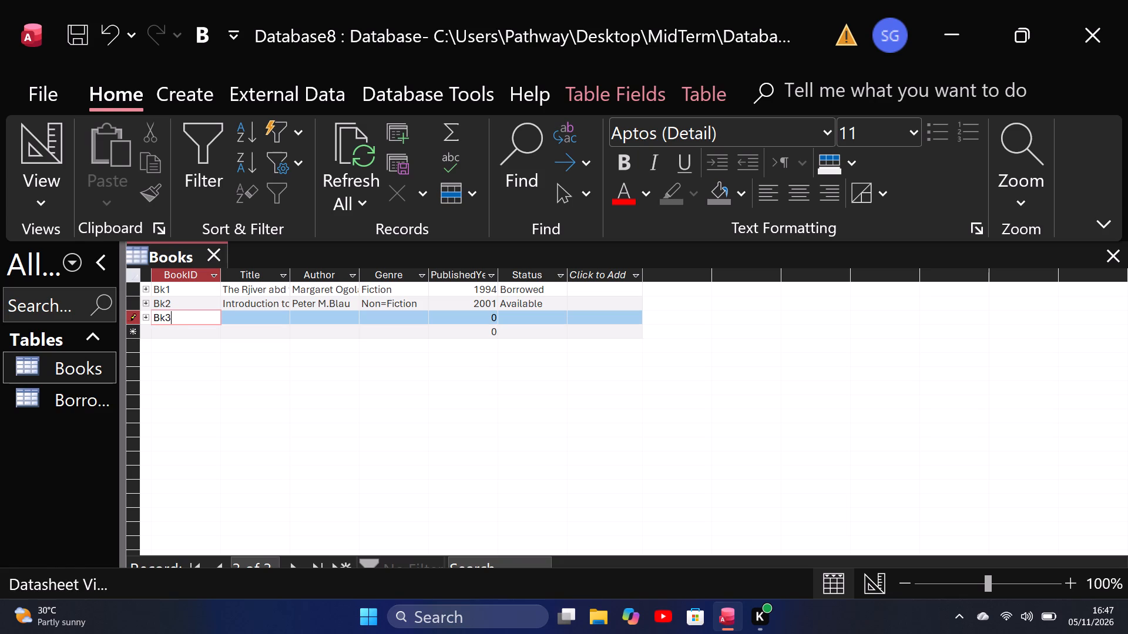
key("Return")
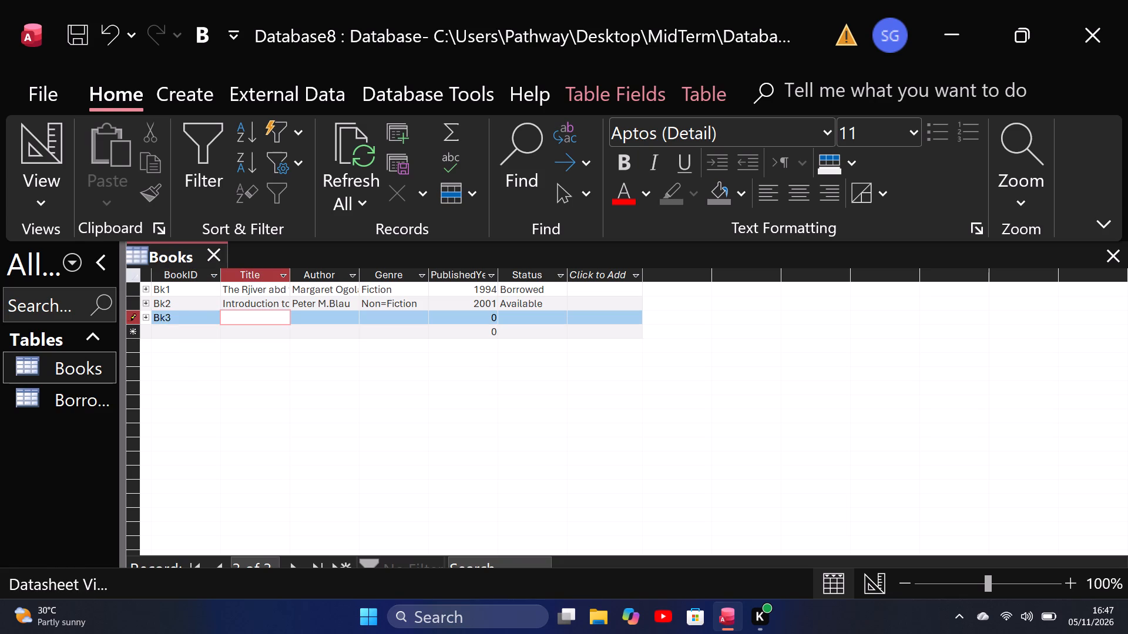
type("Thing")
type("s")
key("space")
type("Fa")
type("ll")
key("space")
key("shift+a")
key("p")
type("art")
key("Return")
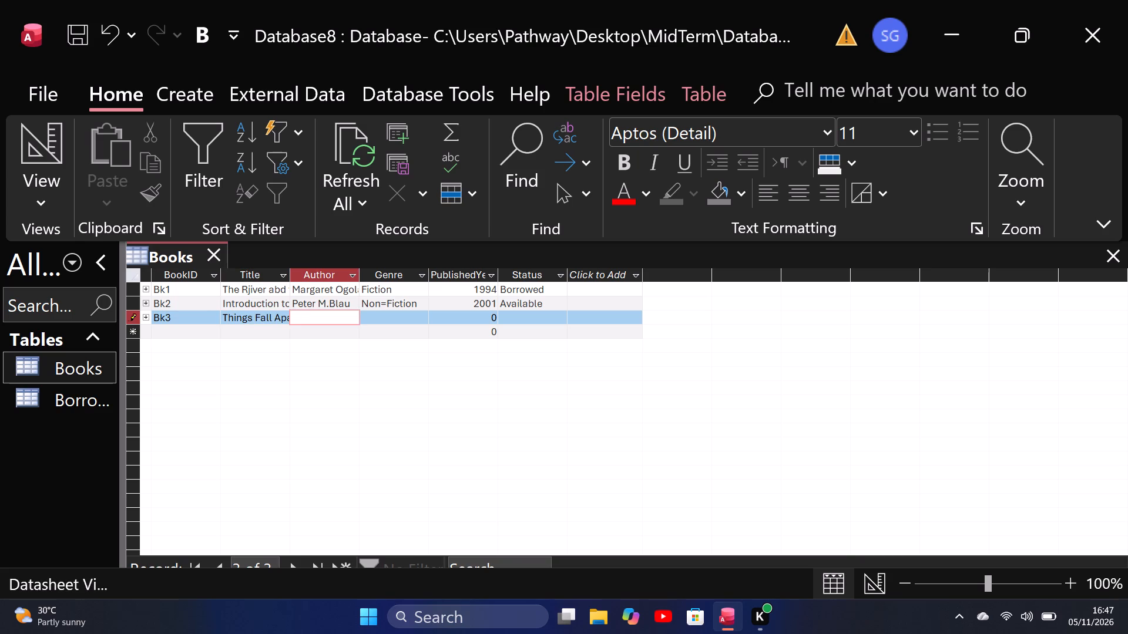
Enter "Chinua Achebe" as the author and "Fiction" as the genre of book Bk3.
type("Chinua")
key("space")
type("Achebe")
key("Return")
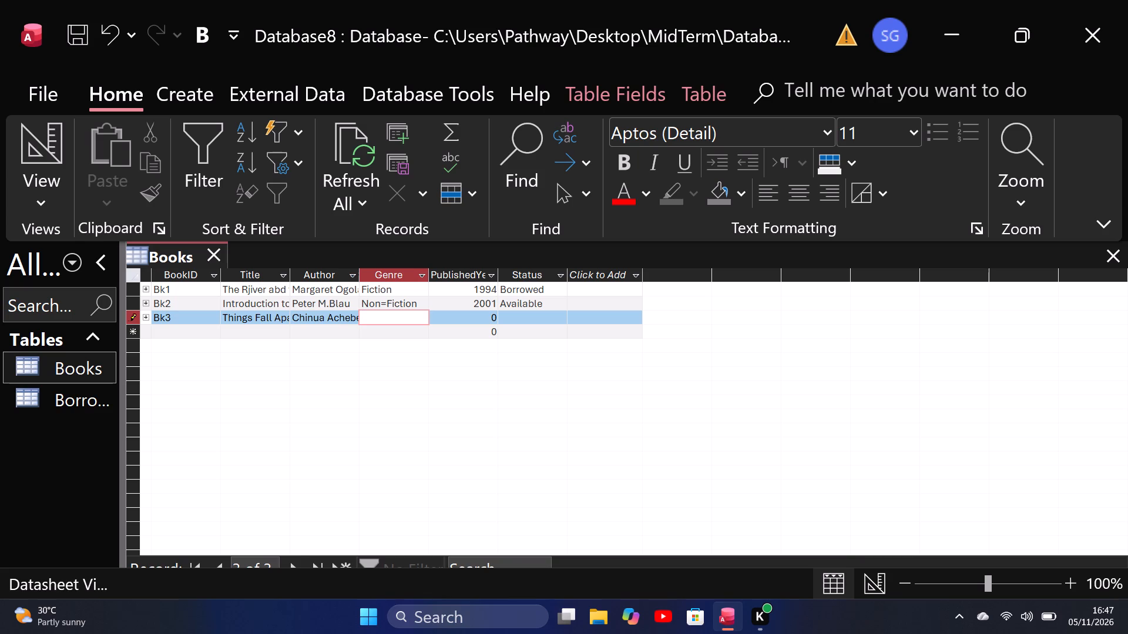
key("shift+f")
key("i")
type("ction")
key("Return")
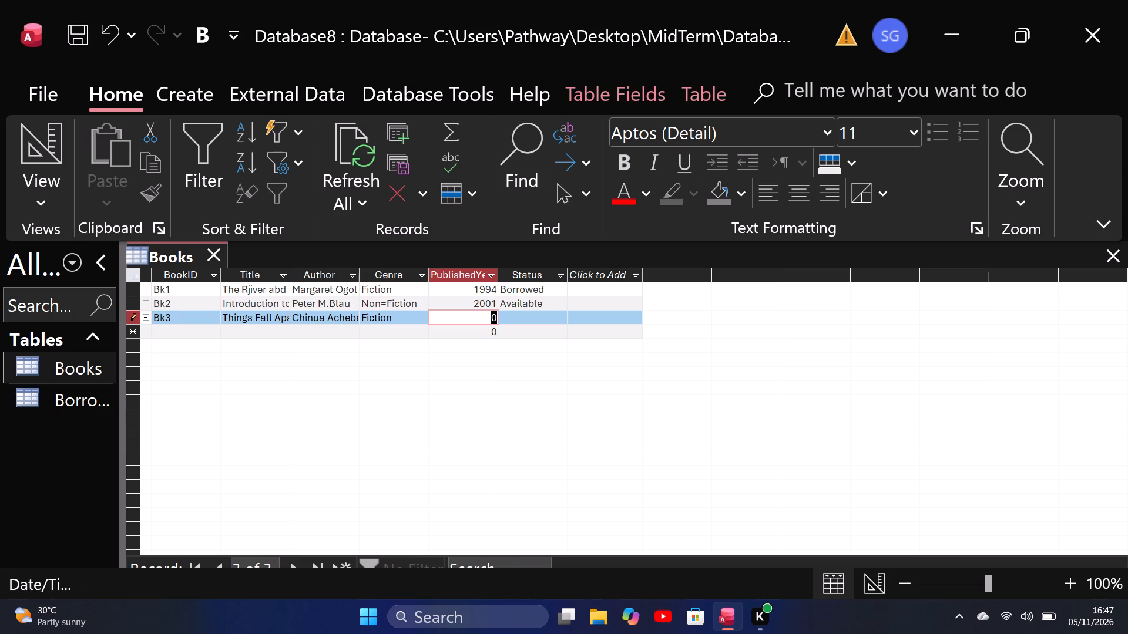
Complete the Bk3 record with published year 1958 and status Borrowed.
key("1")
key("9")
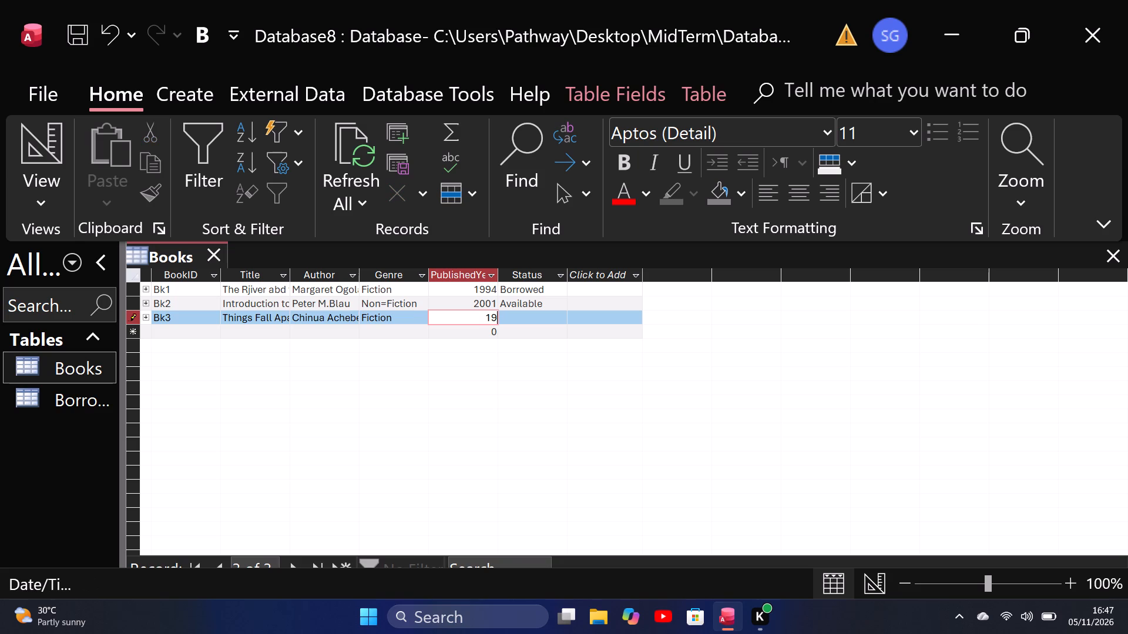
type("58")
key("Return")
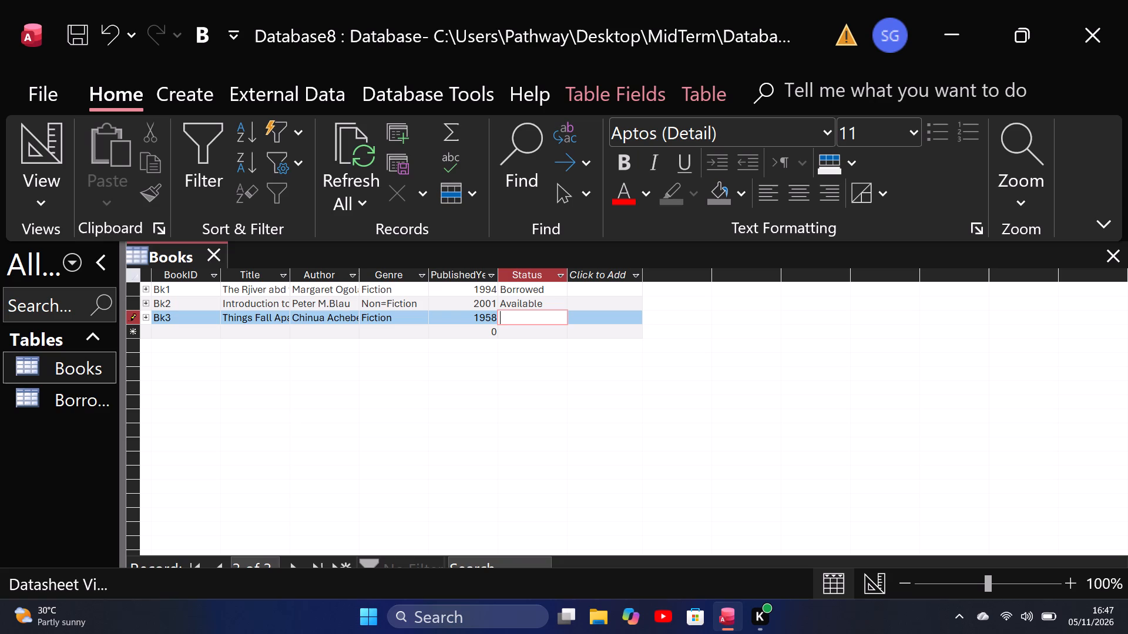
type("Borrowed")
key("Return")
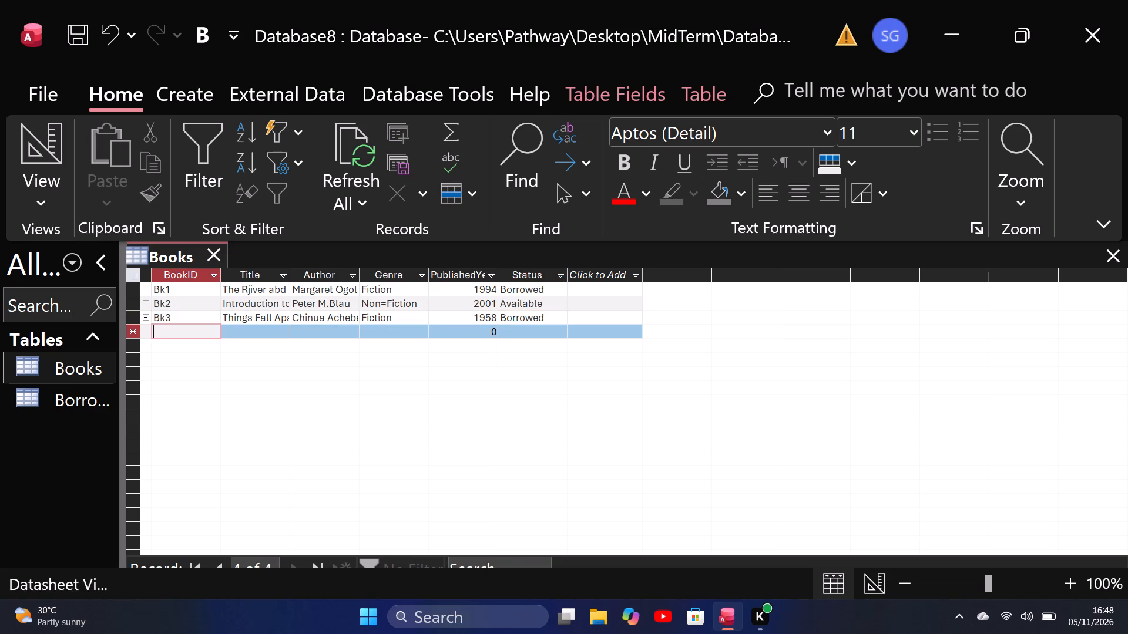
Save and close the Books table.
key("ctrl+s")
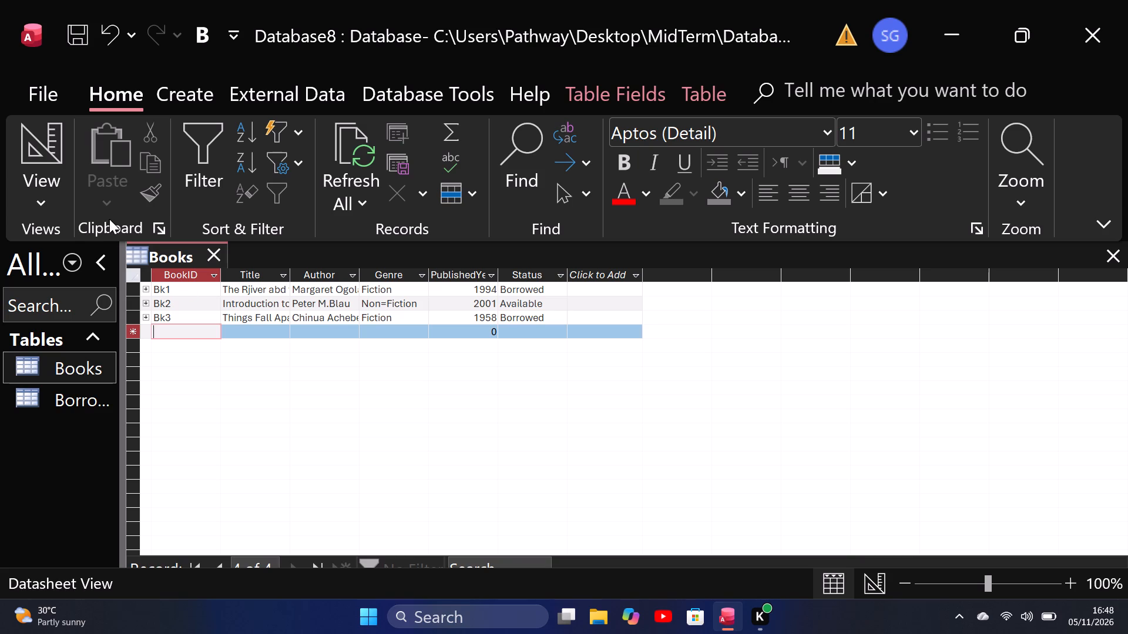
left_click(216, 241)
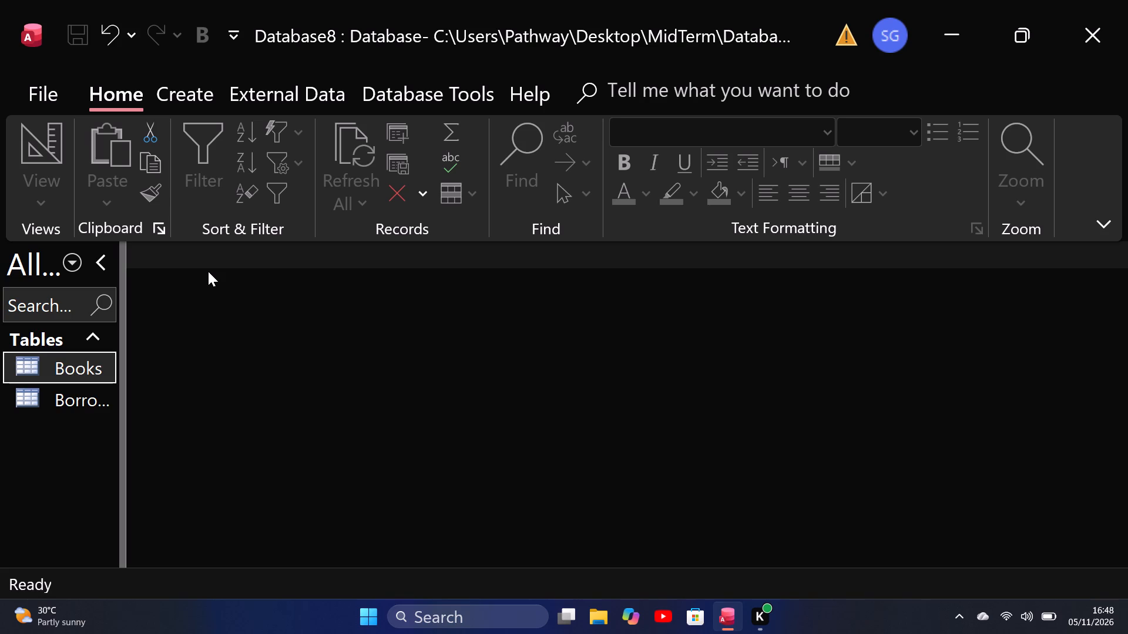
Create a form based on the Books table.
left_click(193, 96)
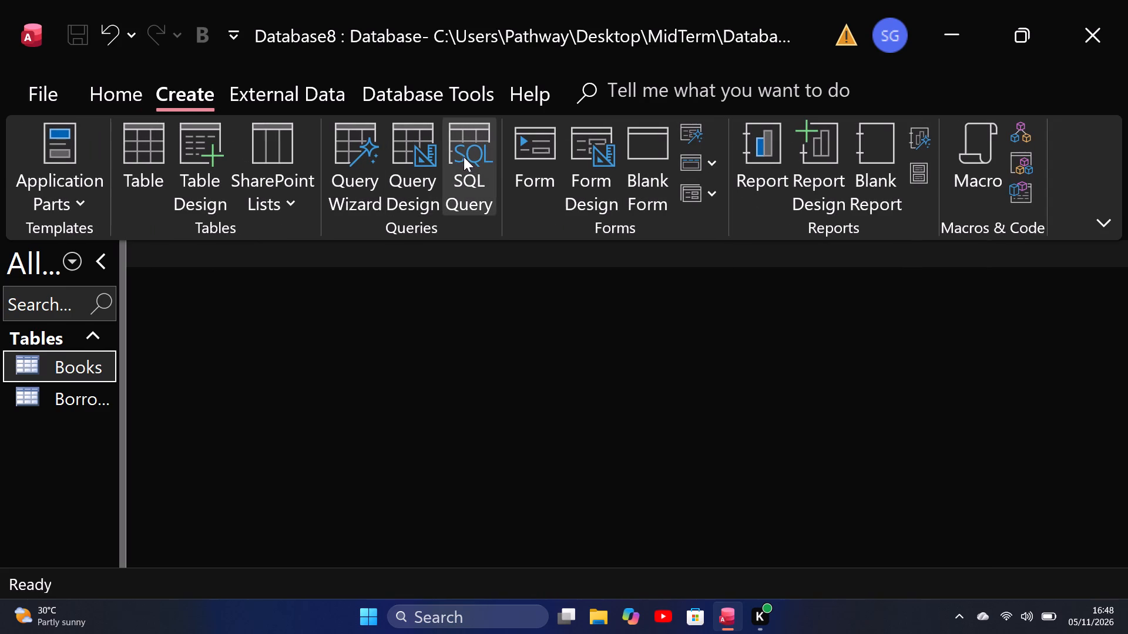
left_click(538, 164)
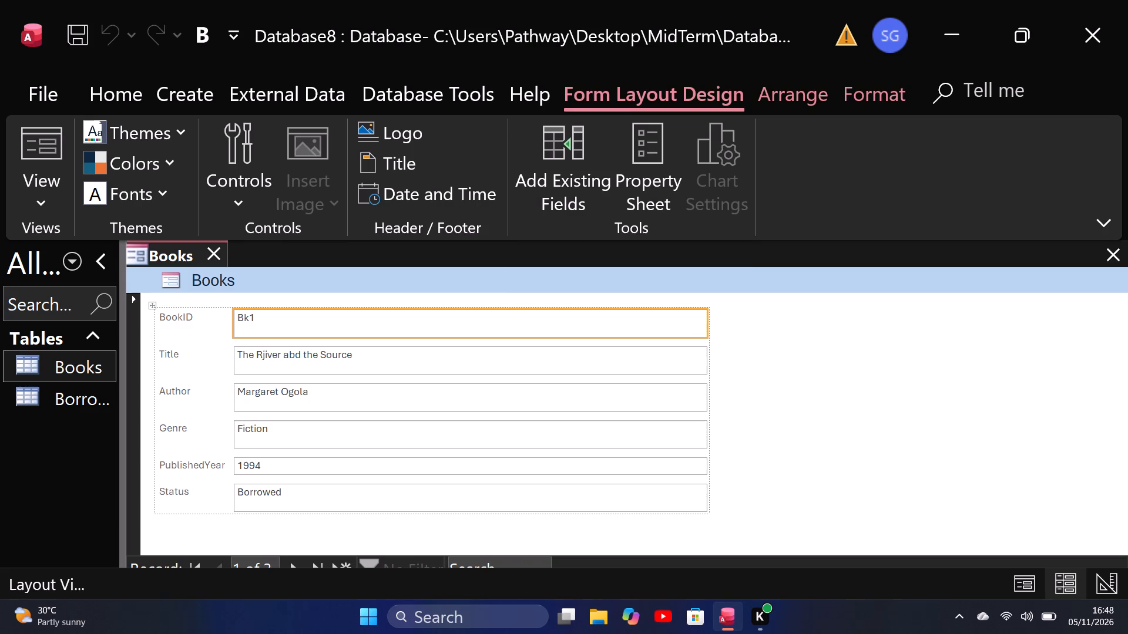
Go to record 2 in the new Books form to view its entry.
scroll(464, 440, "down", 2)
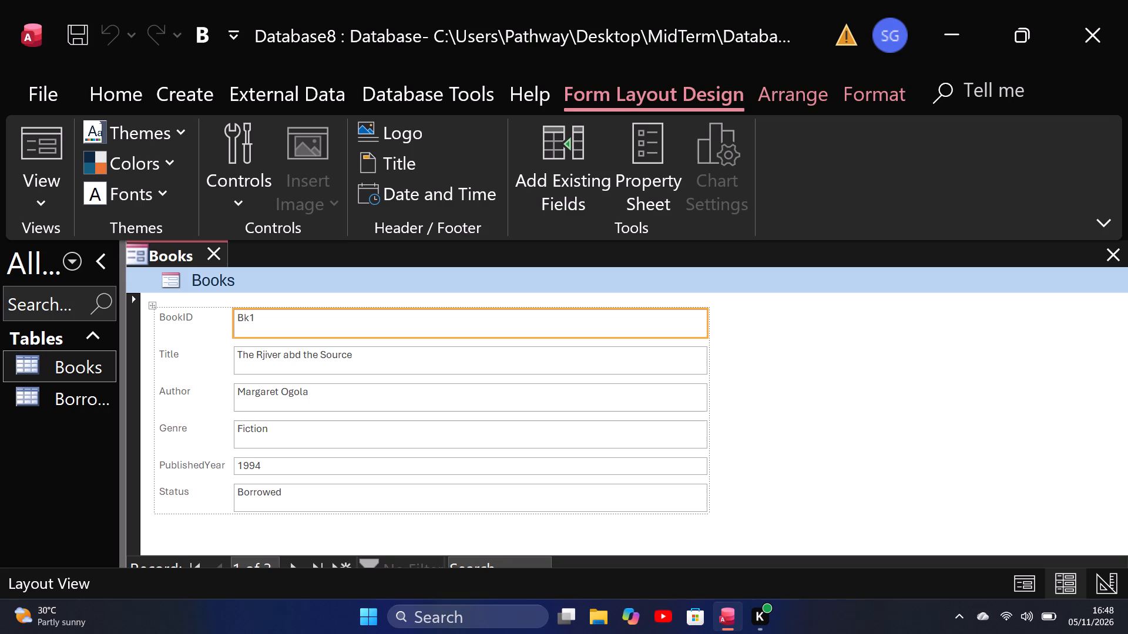
left_click(261, 555)
left_click(268, 562)
key("BackSpace")
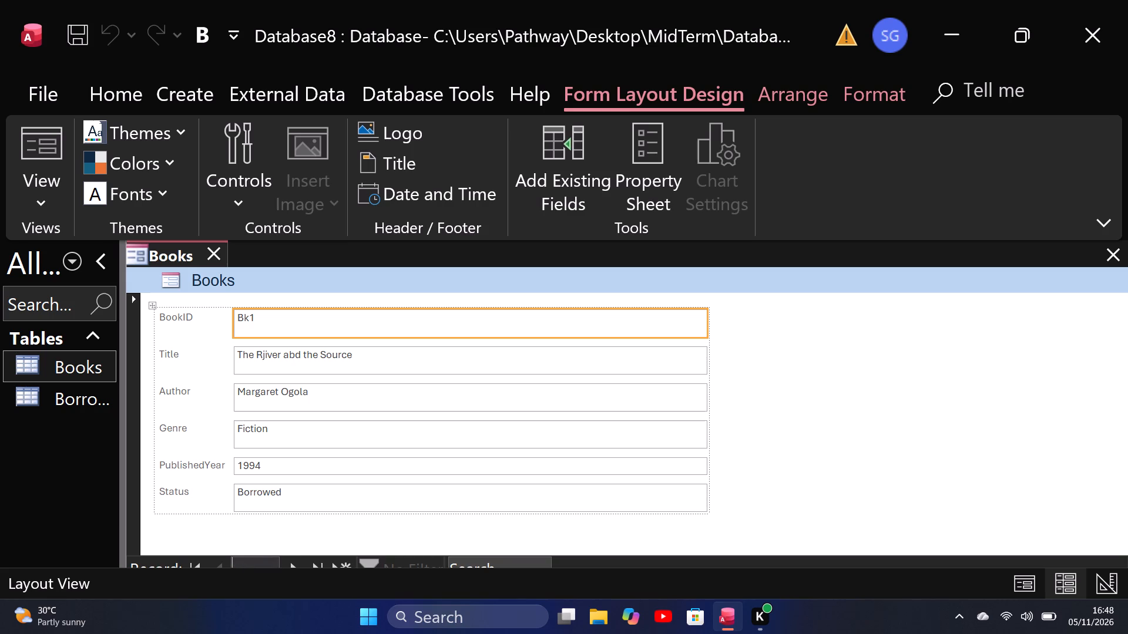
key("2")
key("Return")
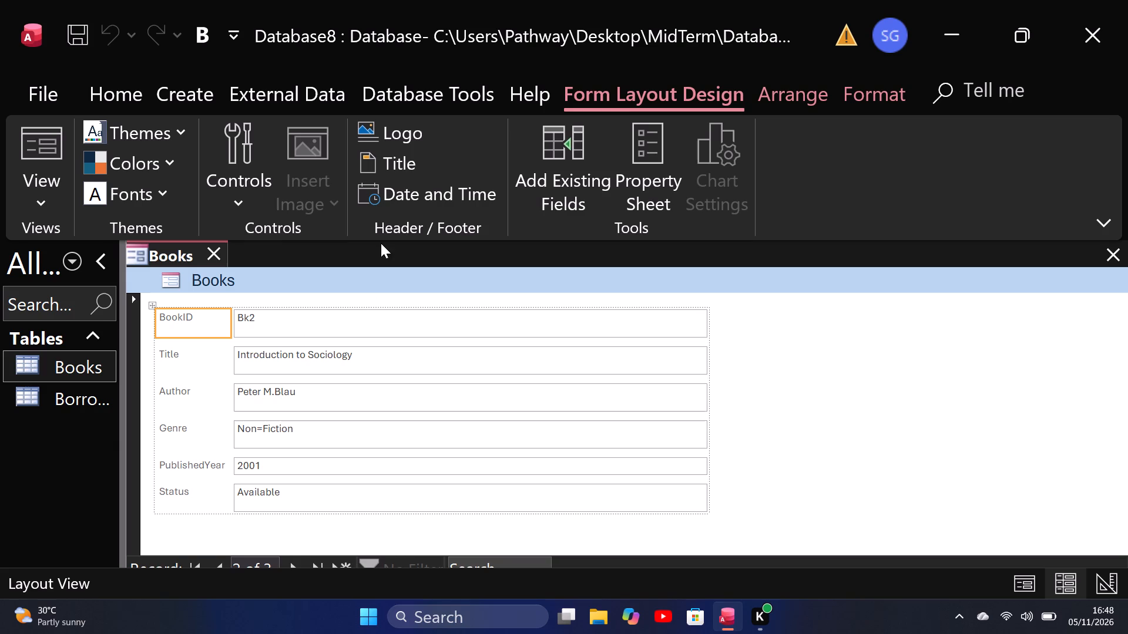
Save the Books form under the name "Booksform" and close it.
key("ctrl+s")
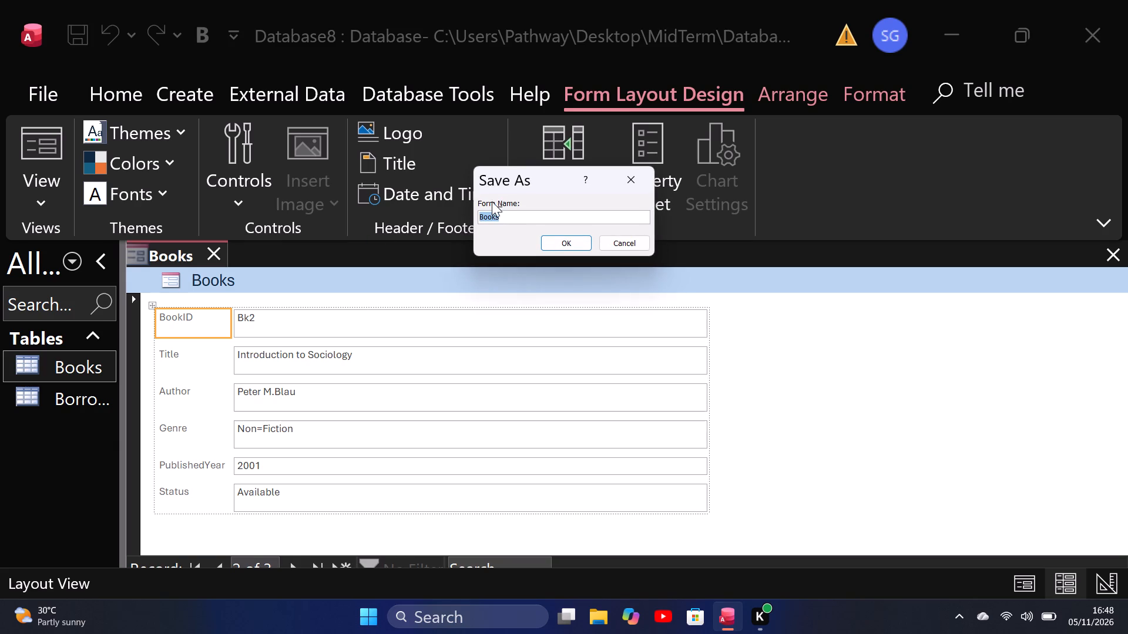
left_click(508, 213)
key("BackSpace")
key("BackSpace")
key("BackSpace")
key("BackSpace")
key("BackSpace")
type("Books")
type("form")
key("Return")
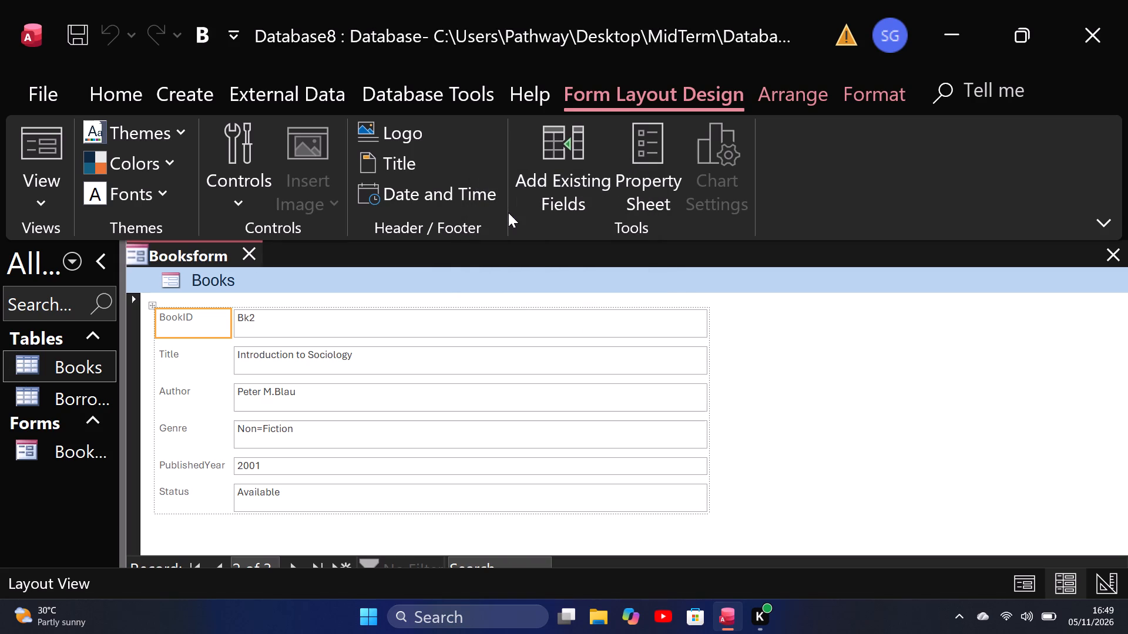
left_click(258, 248)
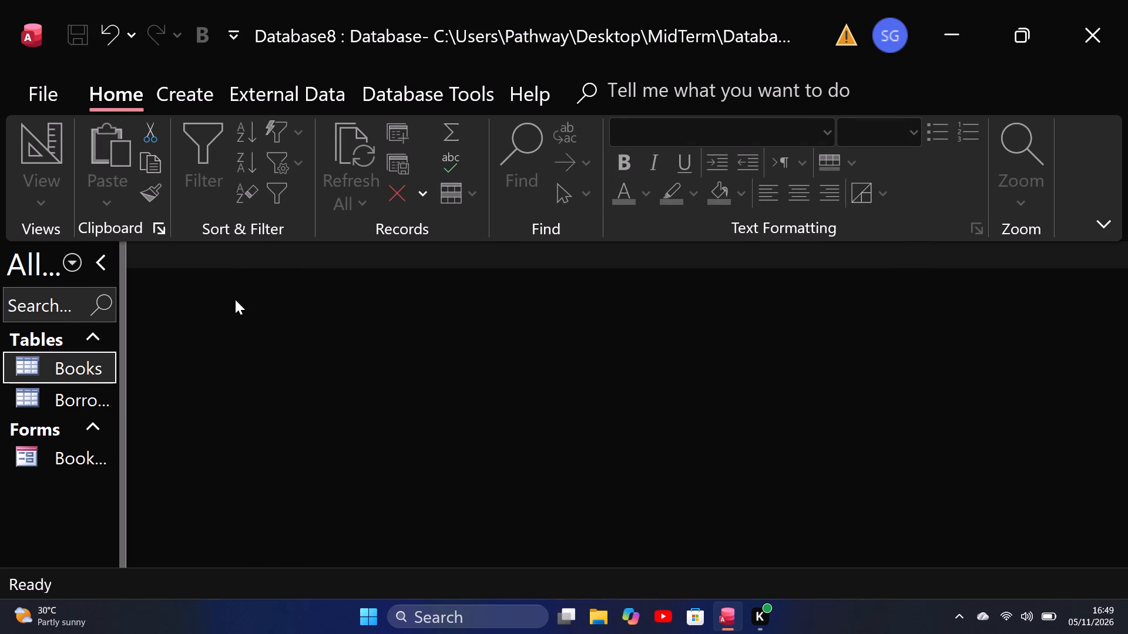
Create a form based on the Borrowers table.
left_click(102, 395)
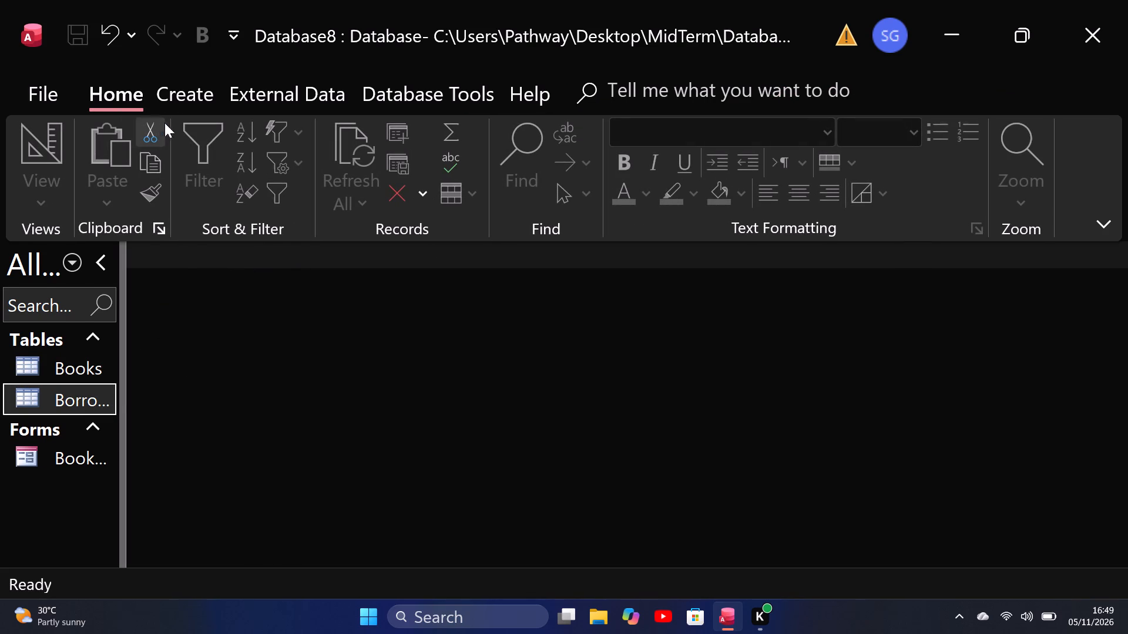
left_click(98, 338)
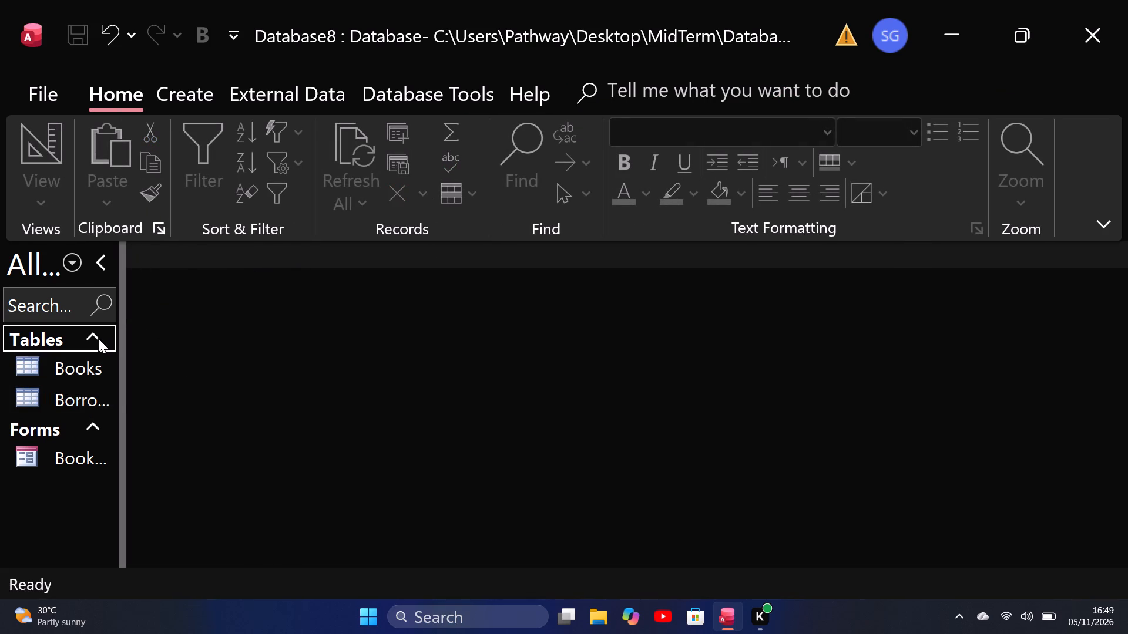
left_click(179, 100)
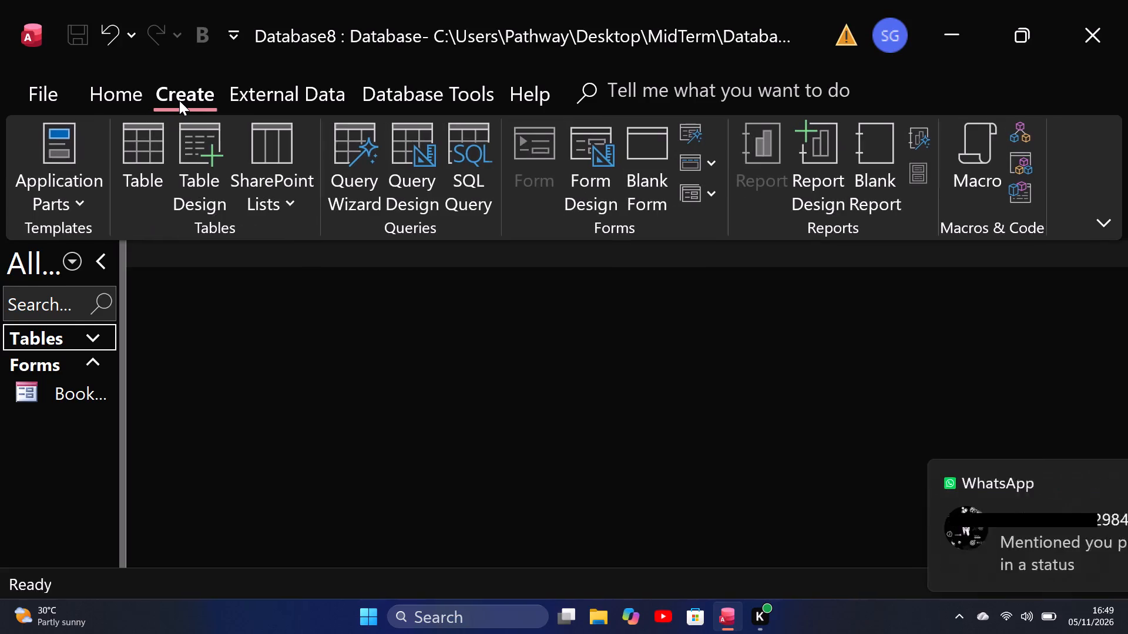
left_click(93, 338)
left_click(96, 390)
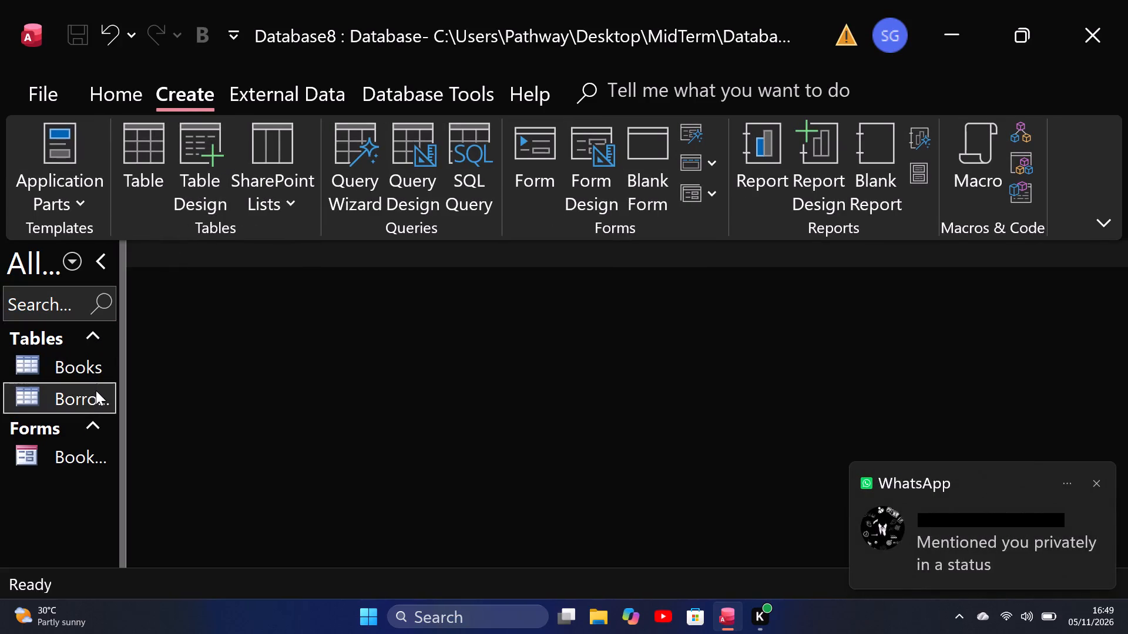
left_click(509, 167)
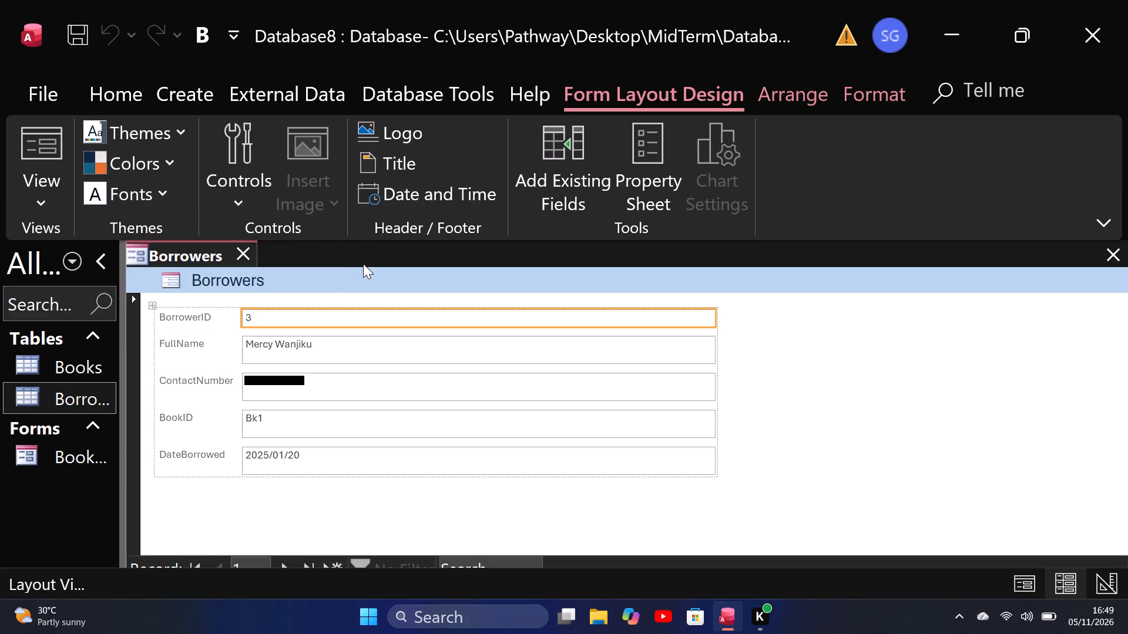
Save the Borrowers form under the name "BorrowersForm".
key("ctrl+s")
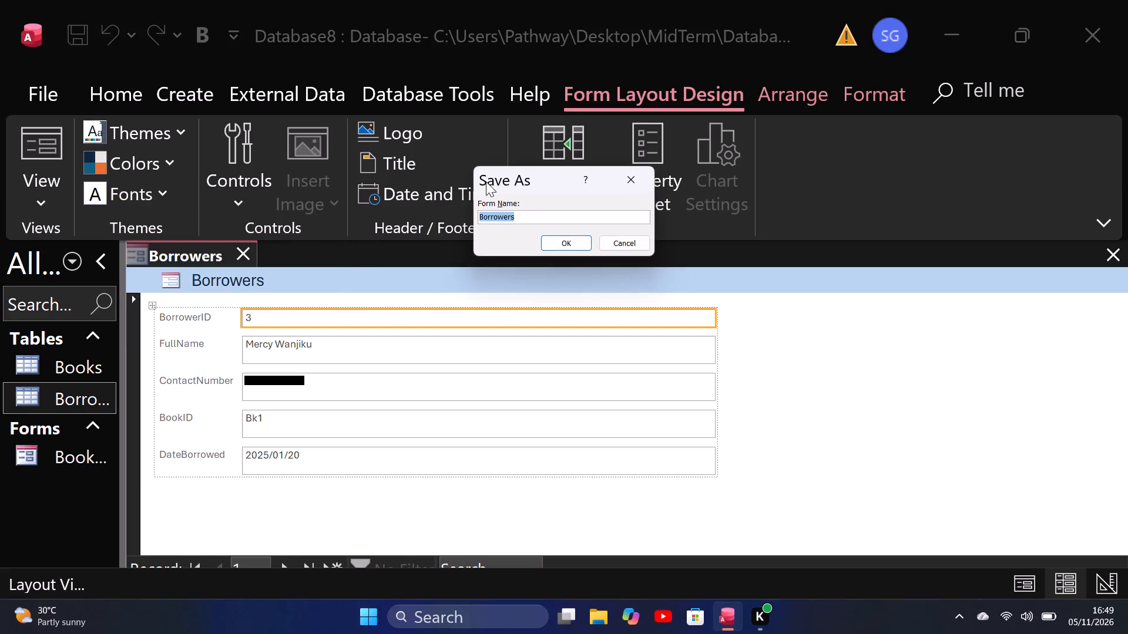
key("BackSpace")
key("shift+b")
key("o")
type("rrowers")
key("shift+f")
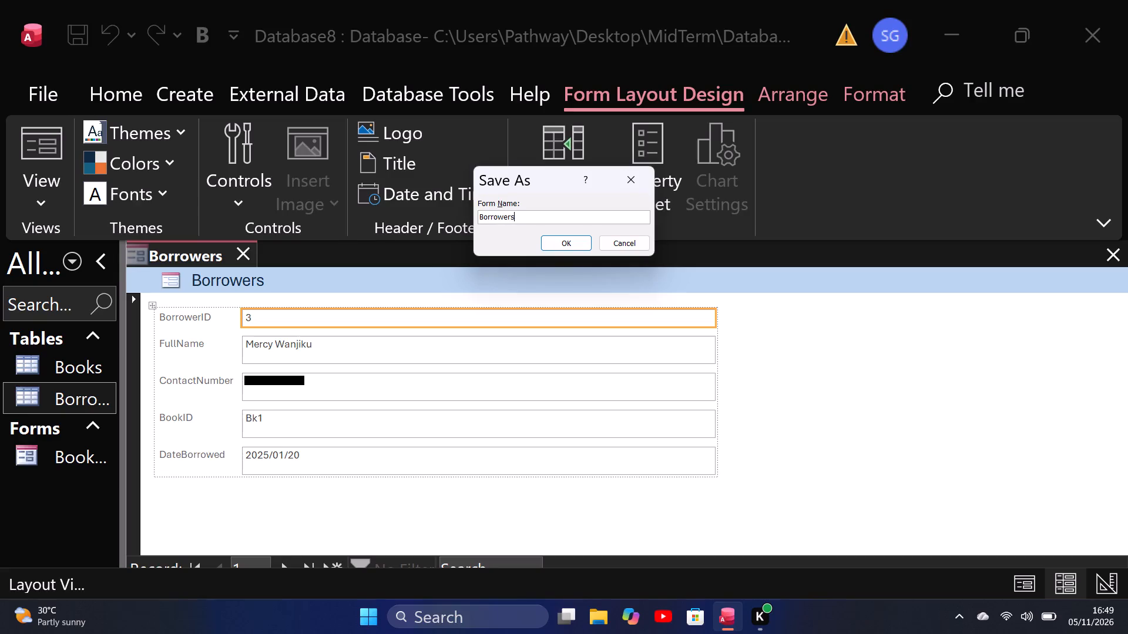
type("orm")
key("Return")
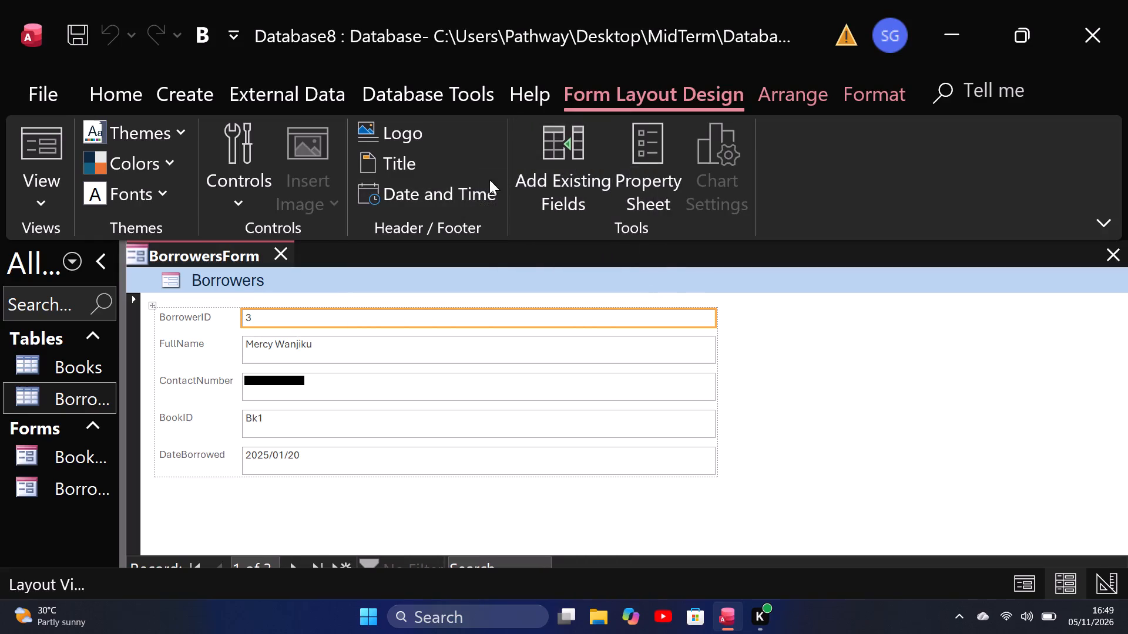
Close the saved BorrowersForm without inserting a date and time.
left_click(464, 182)
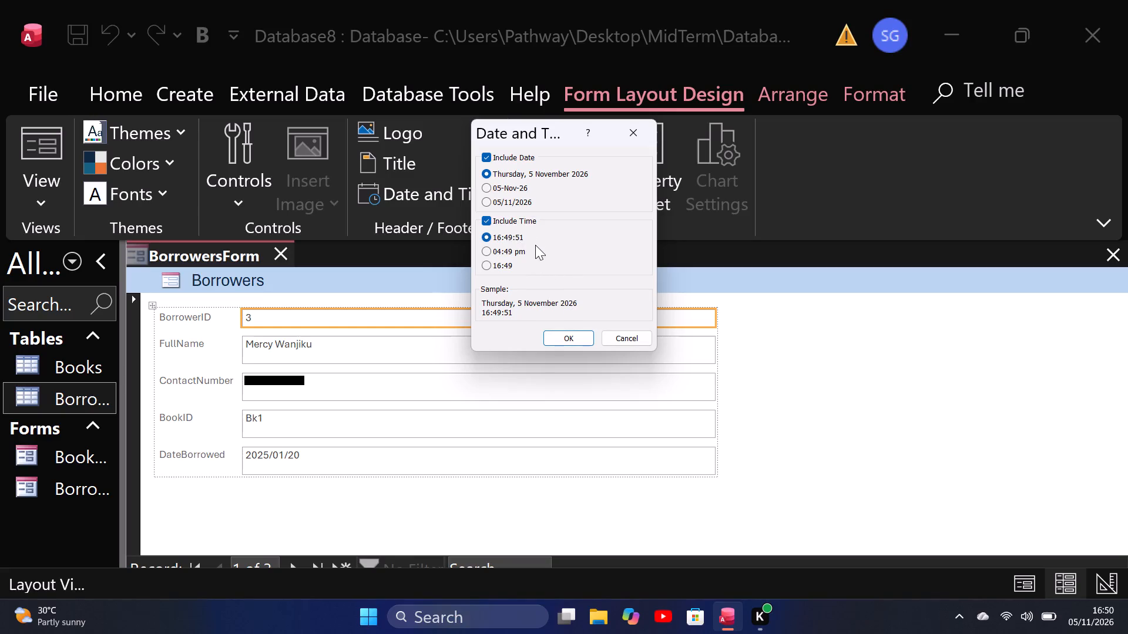
left_click(606, 333)
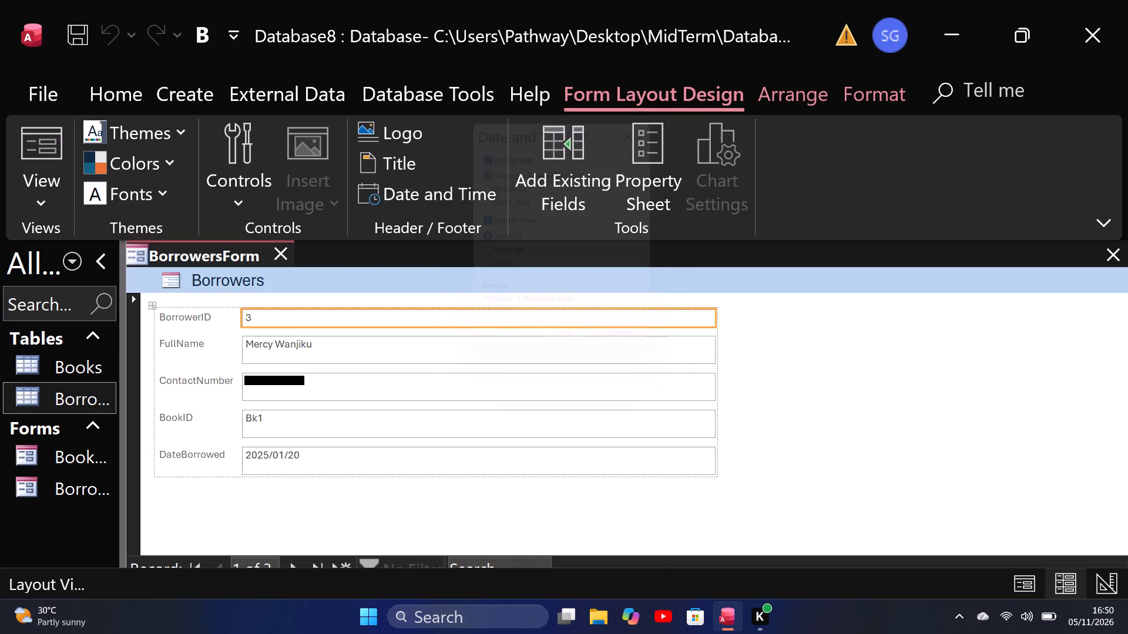
left_click(287, 251)
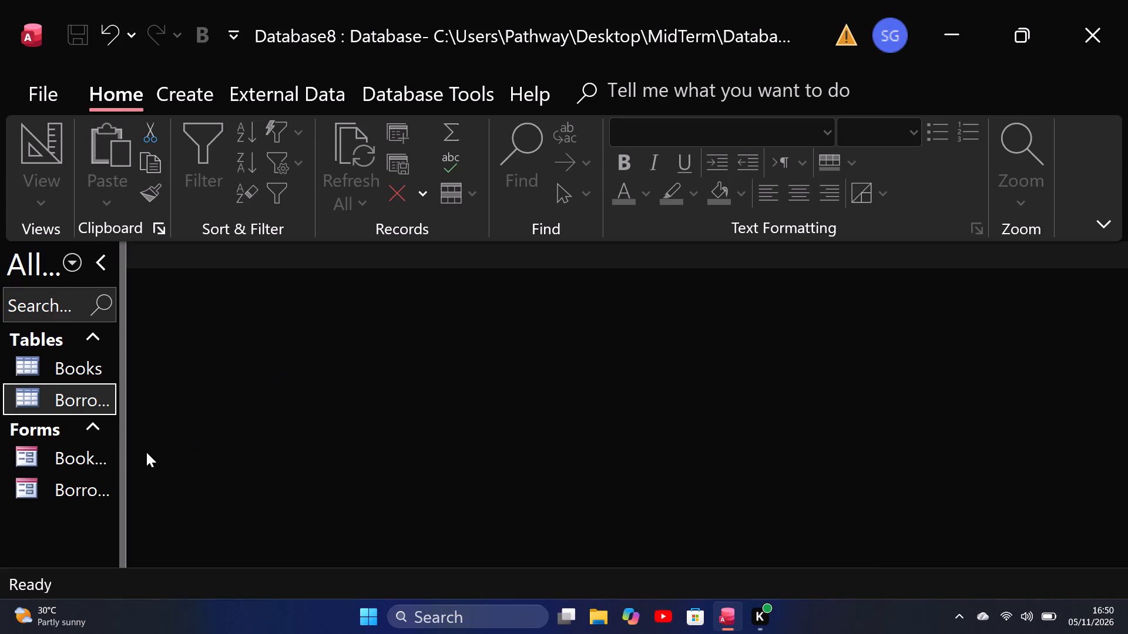
Open the Borrowers and Books tables to examine their fields and records, closing Books when done.
left_click(65, 494)
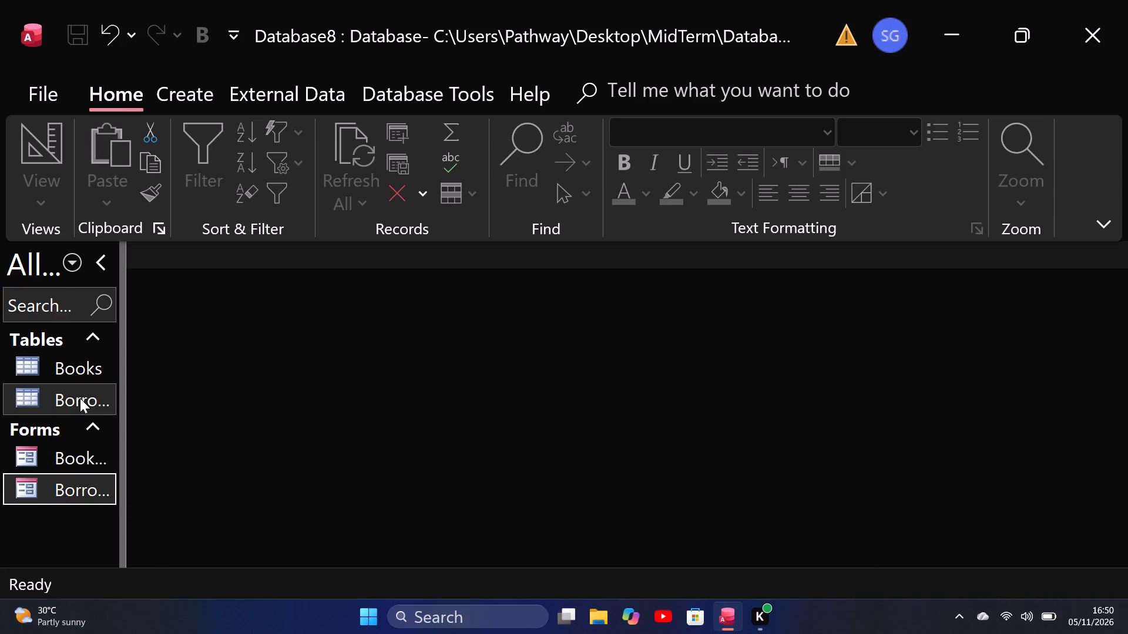
double_click(80, 398)
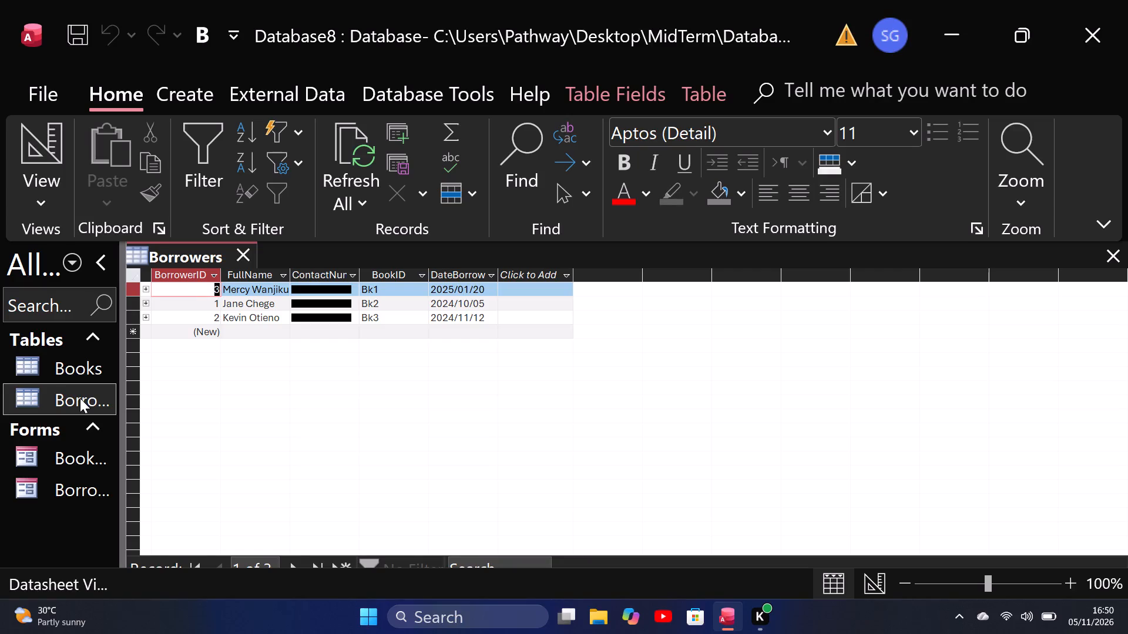
left_click(244, 261)
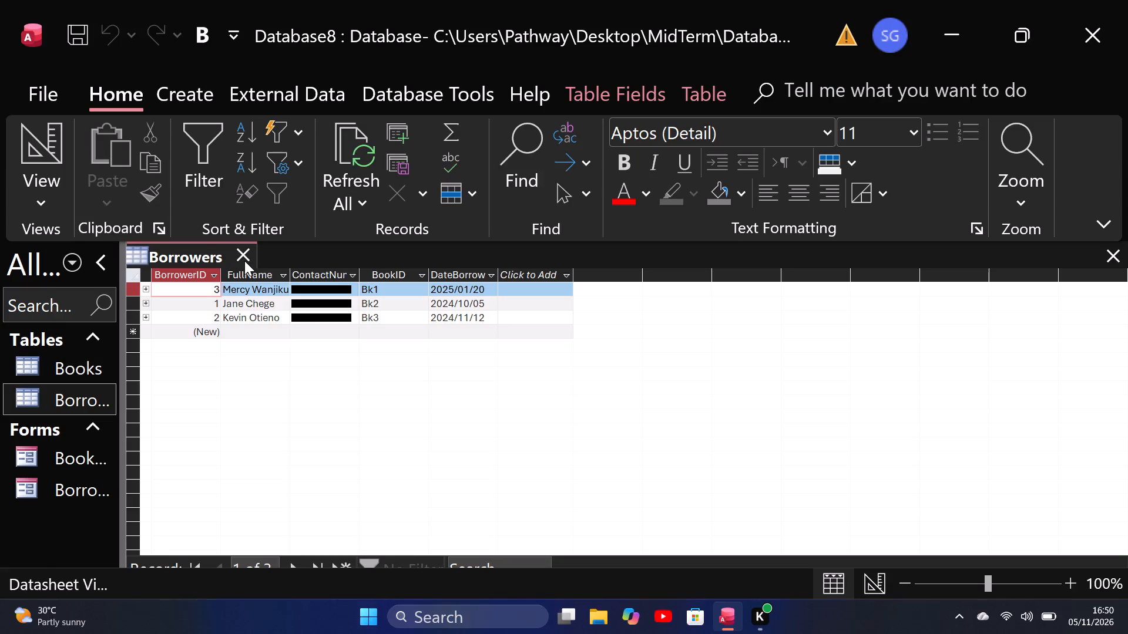
double_click(78, 375)
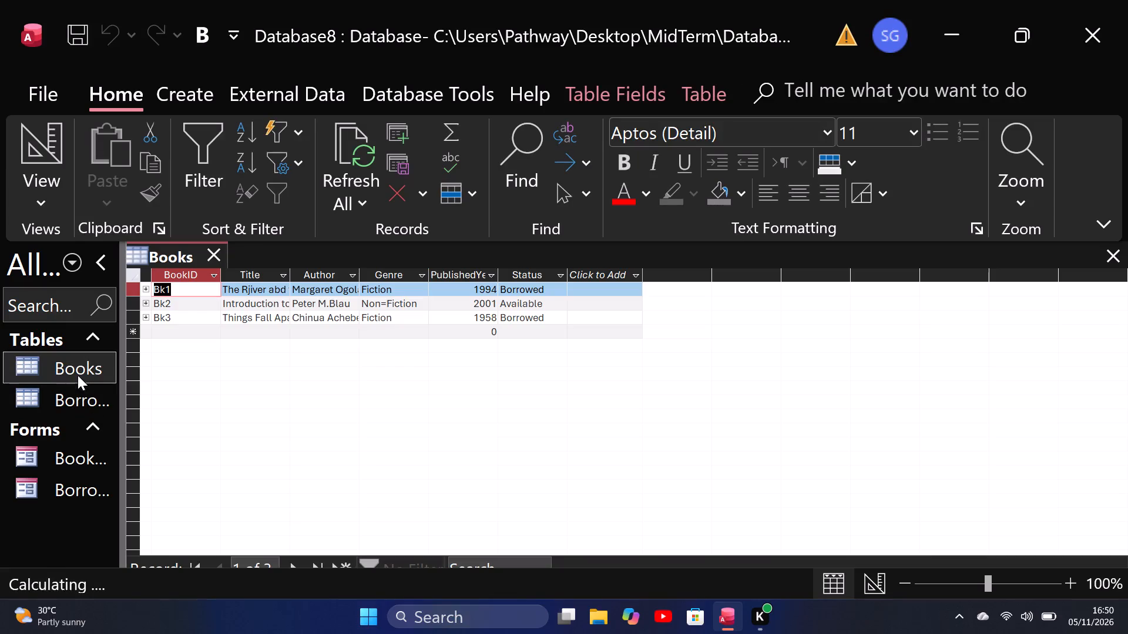
double_click(87, 394)
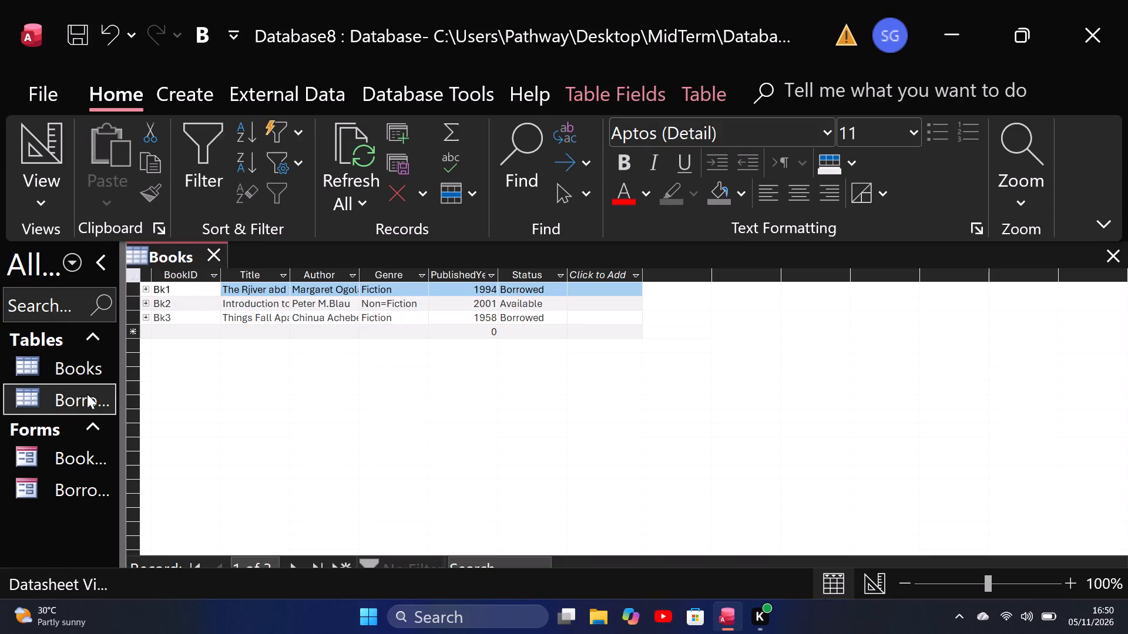
left_click(213, 254)
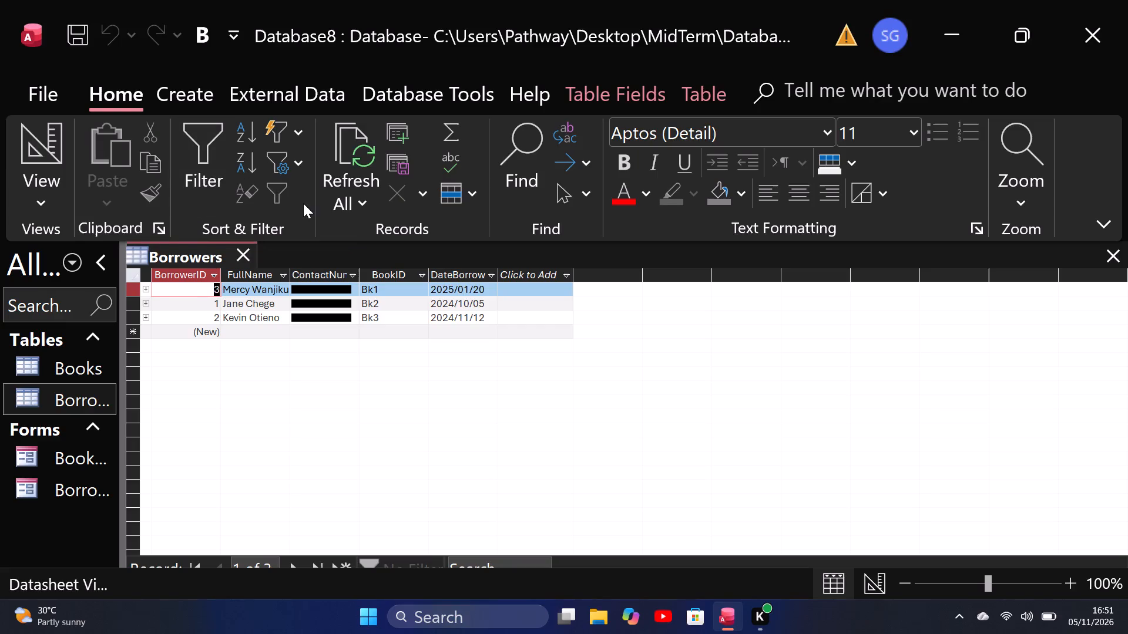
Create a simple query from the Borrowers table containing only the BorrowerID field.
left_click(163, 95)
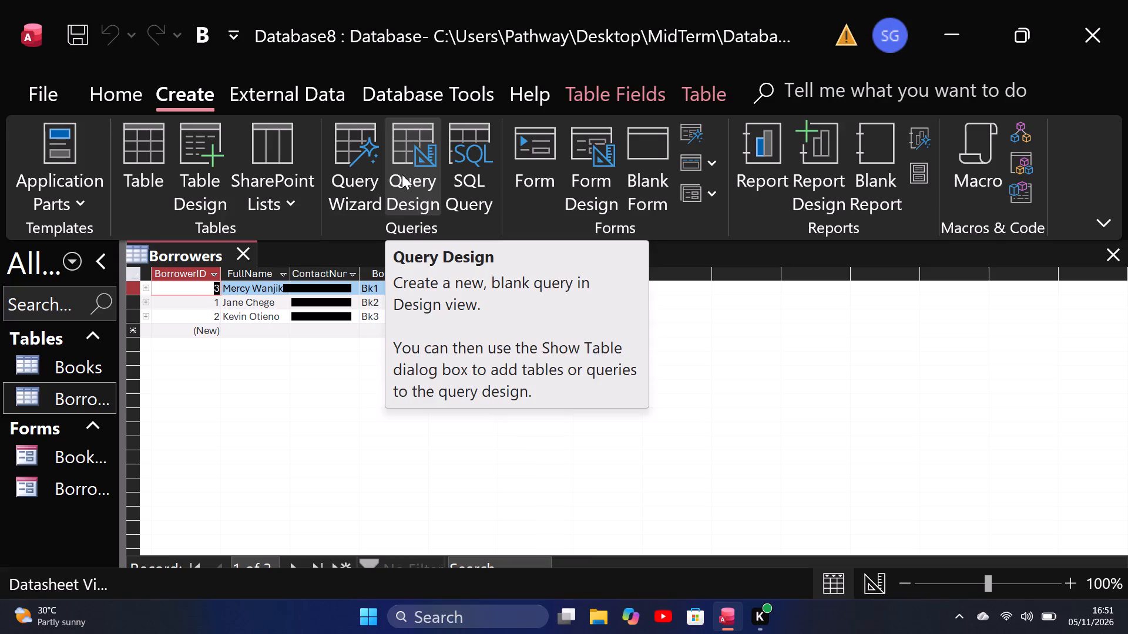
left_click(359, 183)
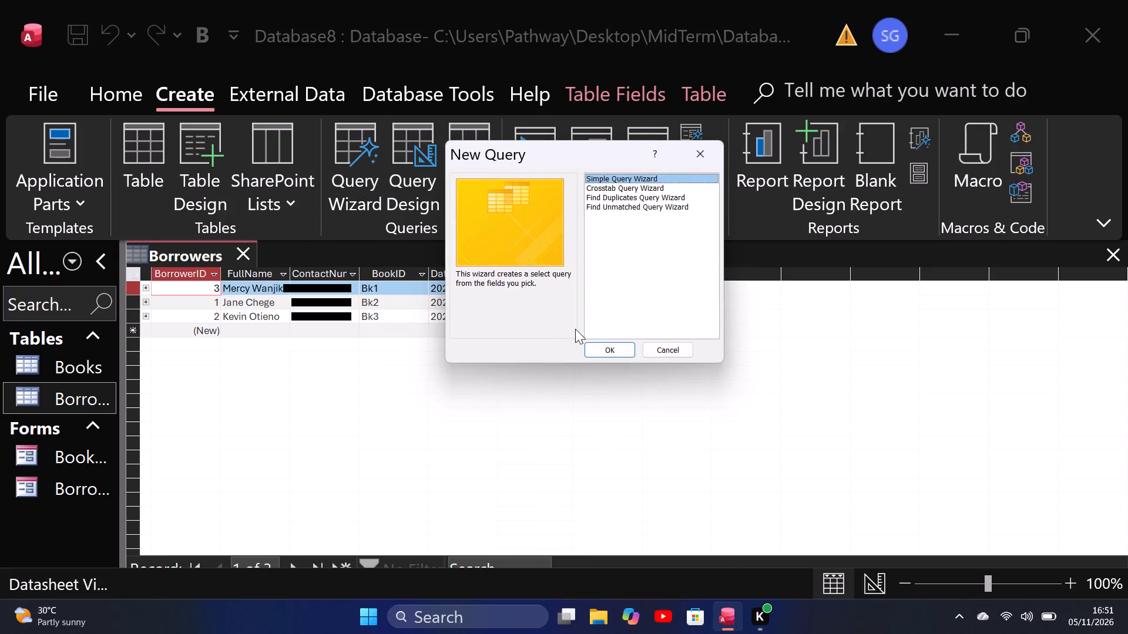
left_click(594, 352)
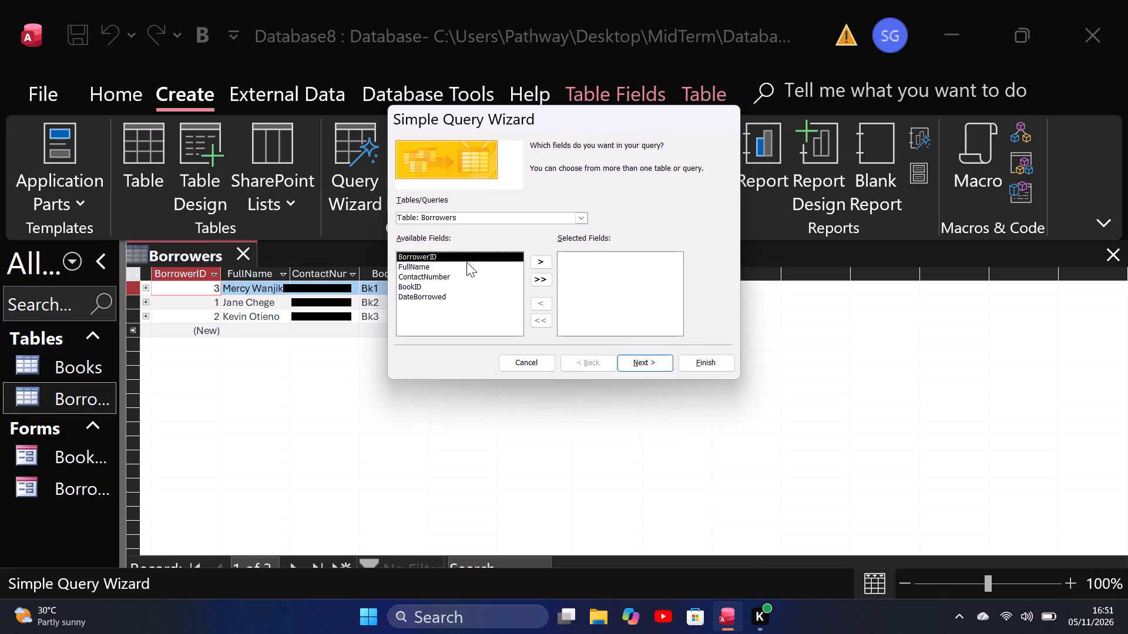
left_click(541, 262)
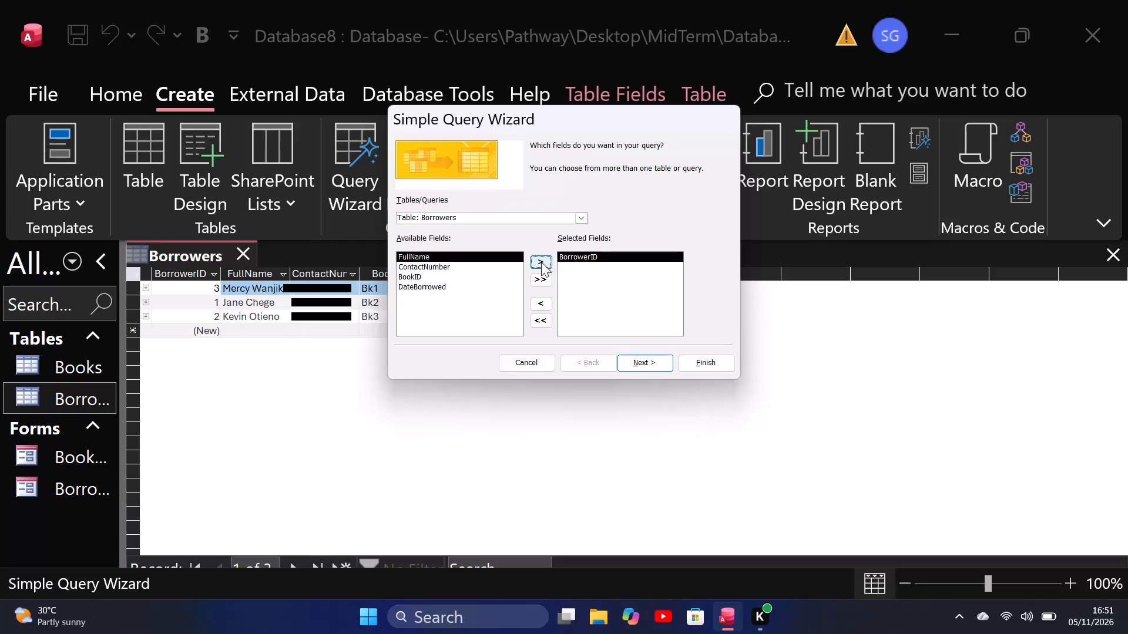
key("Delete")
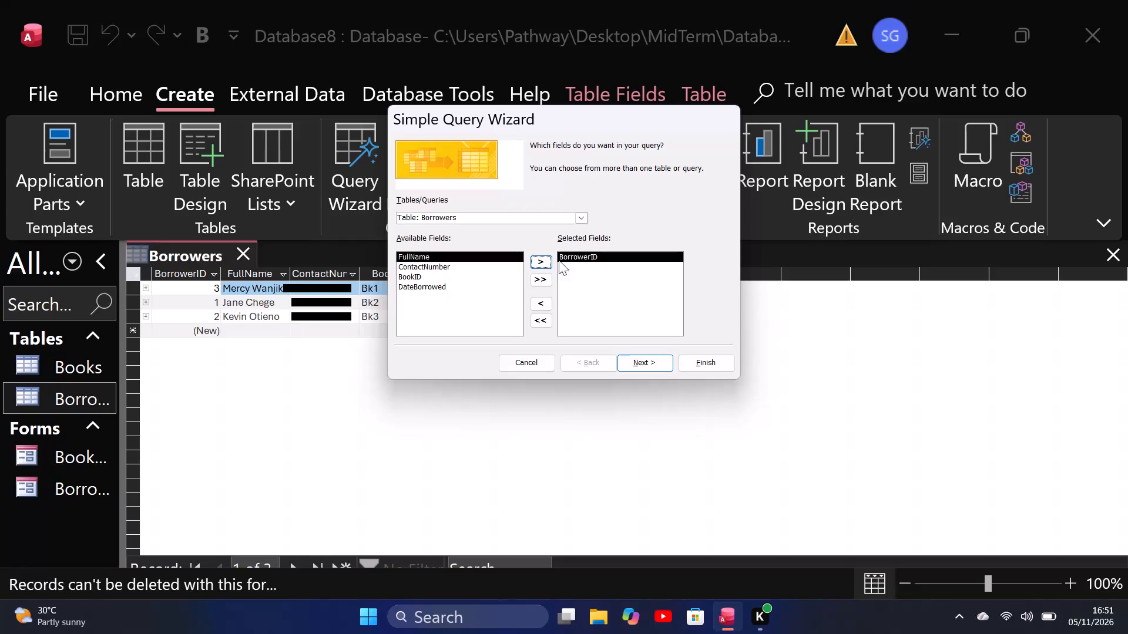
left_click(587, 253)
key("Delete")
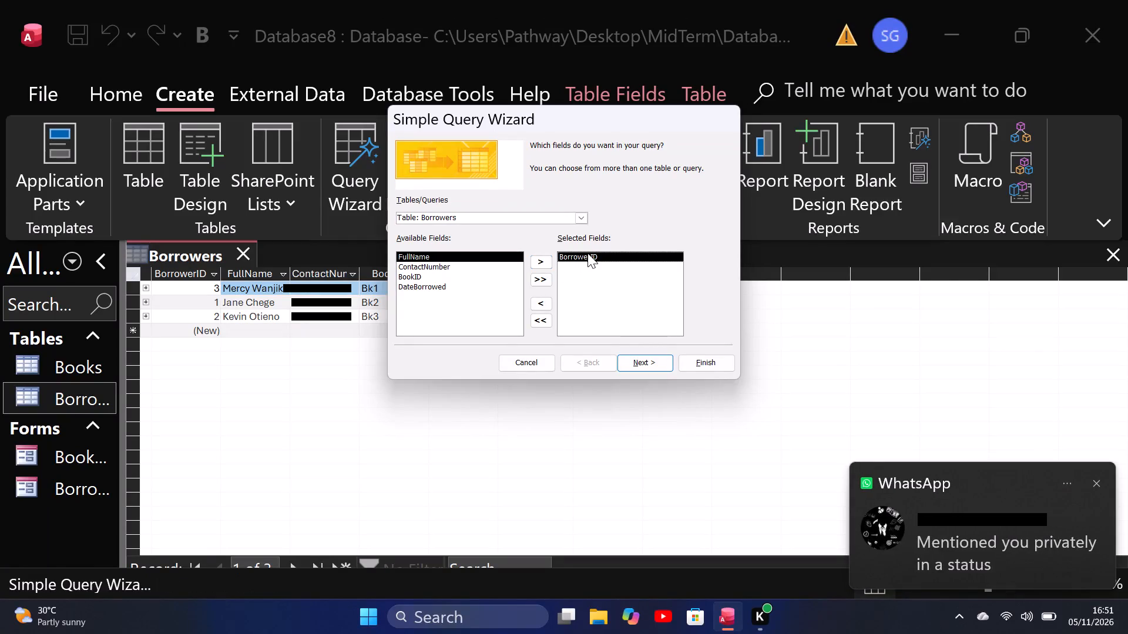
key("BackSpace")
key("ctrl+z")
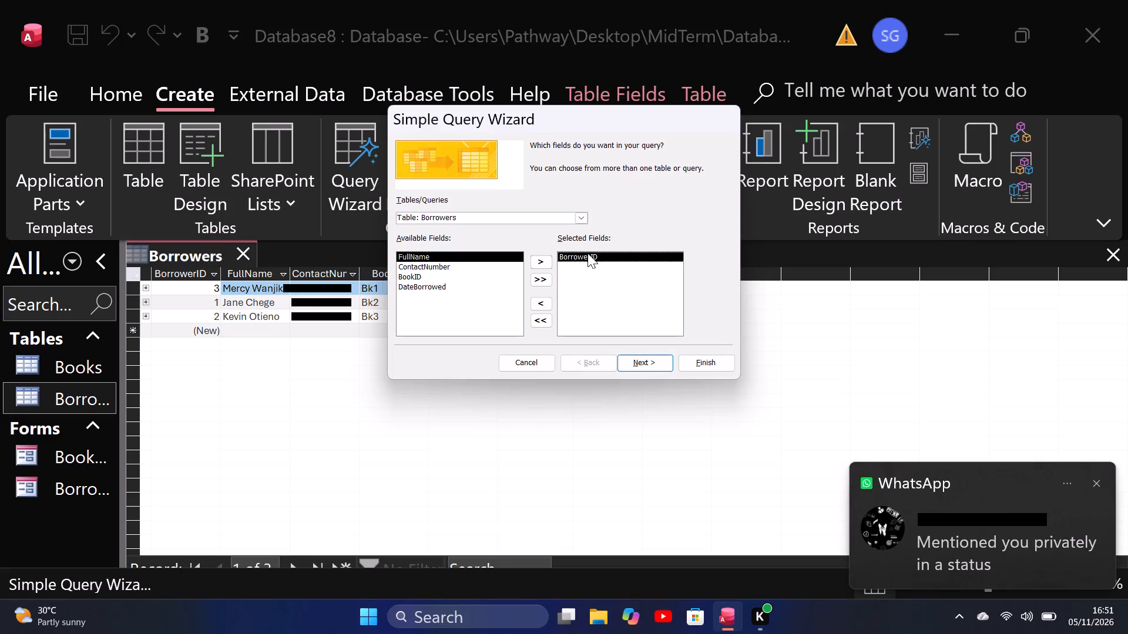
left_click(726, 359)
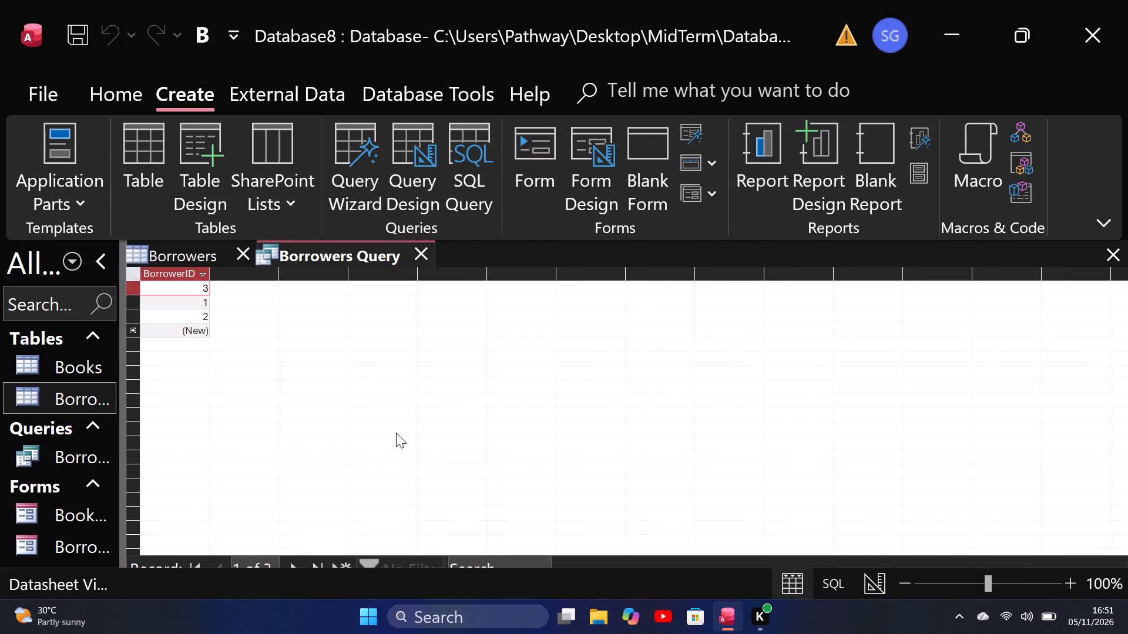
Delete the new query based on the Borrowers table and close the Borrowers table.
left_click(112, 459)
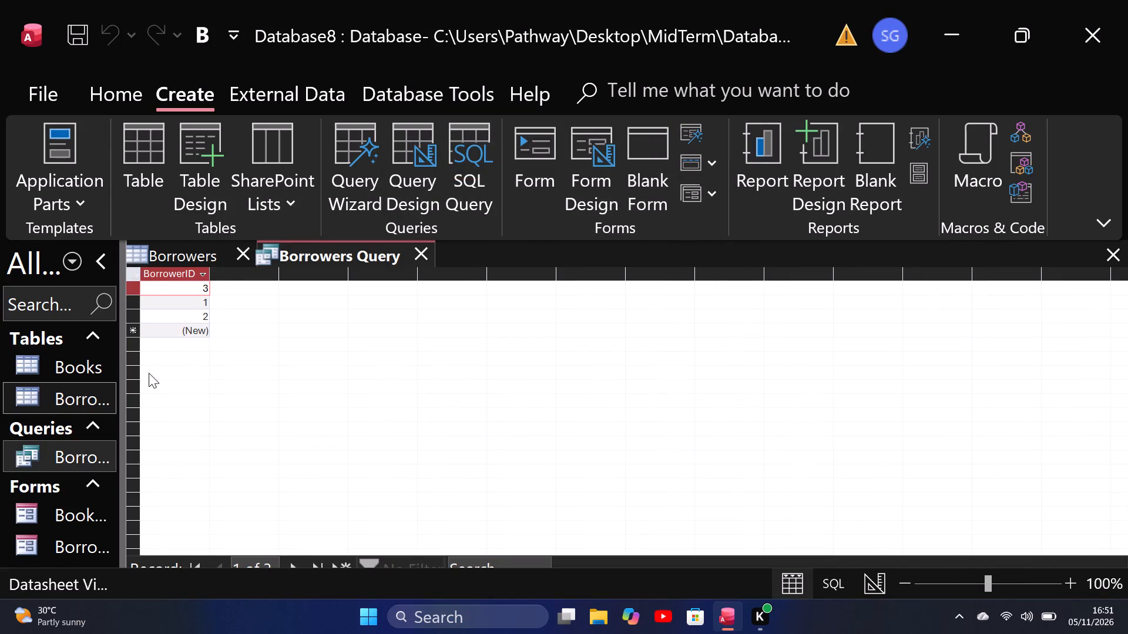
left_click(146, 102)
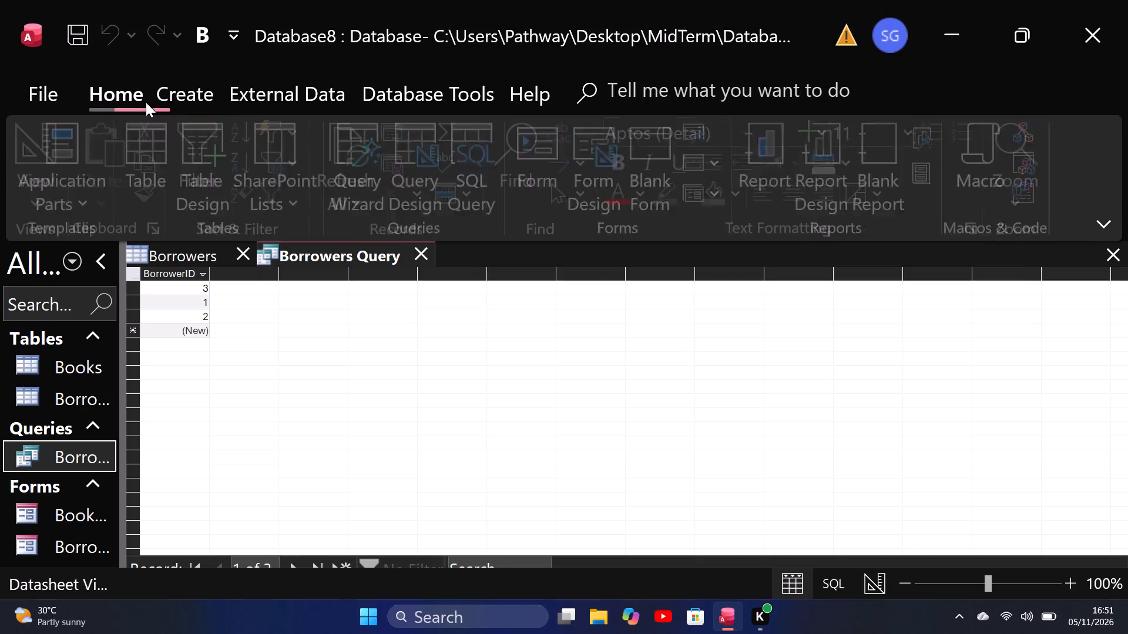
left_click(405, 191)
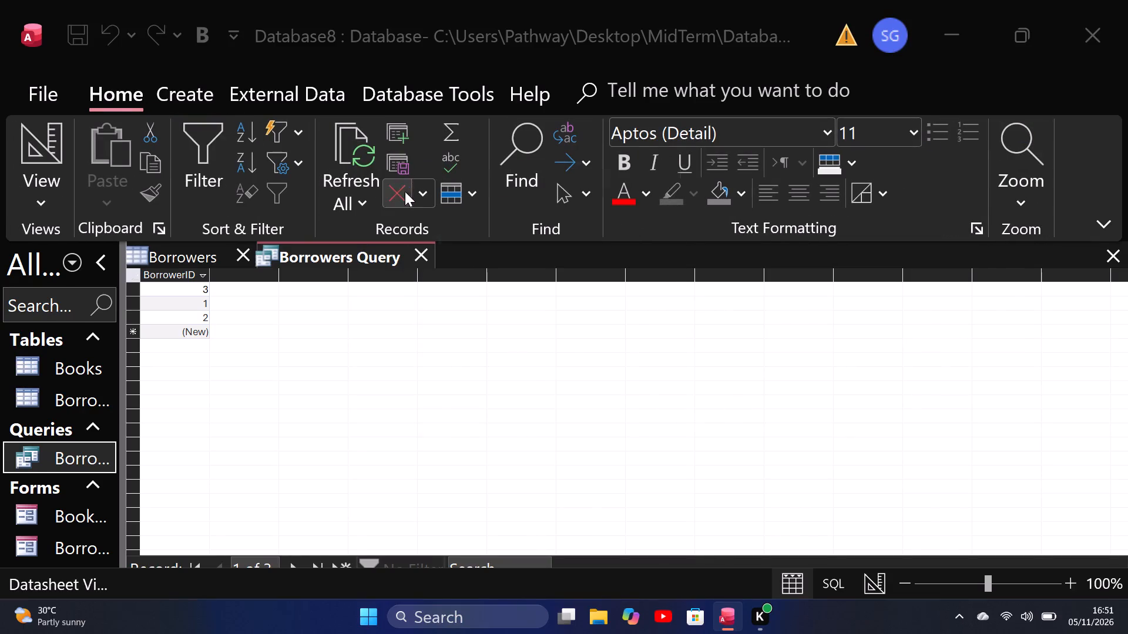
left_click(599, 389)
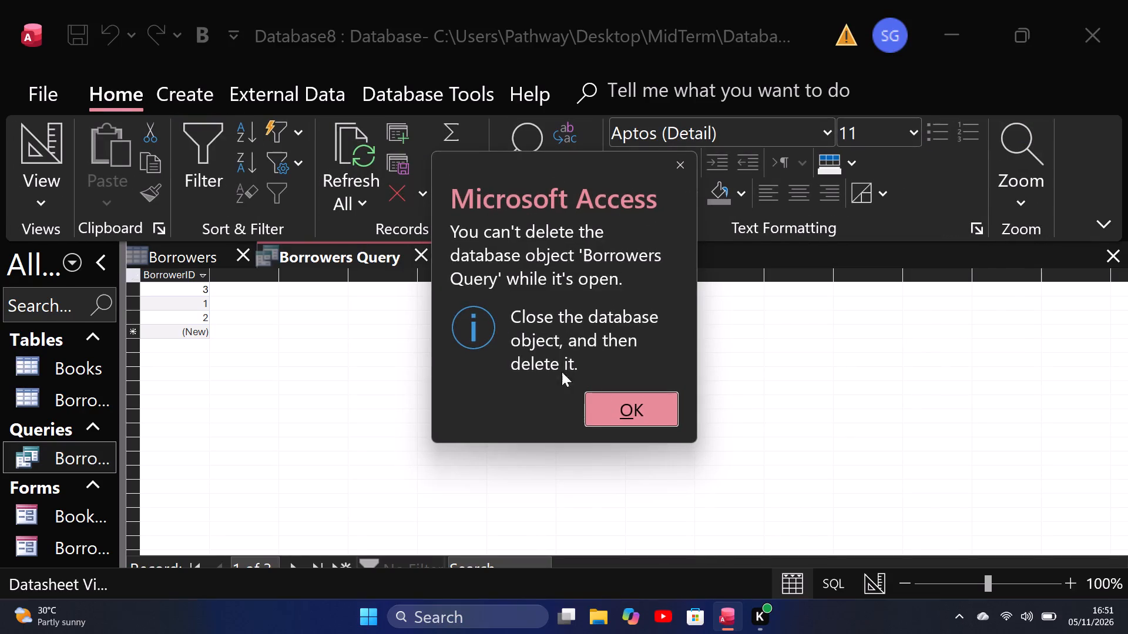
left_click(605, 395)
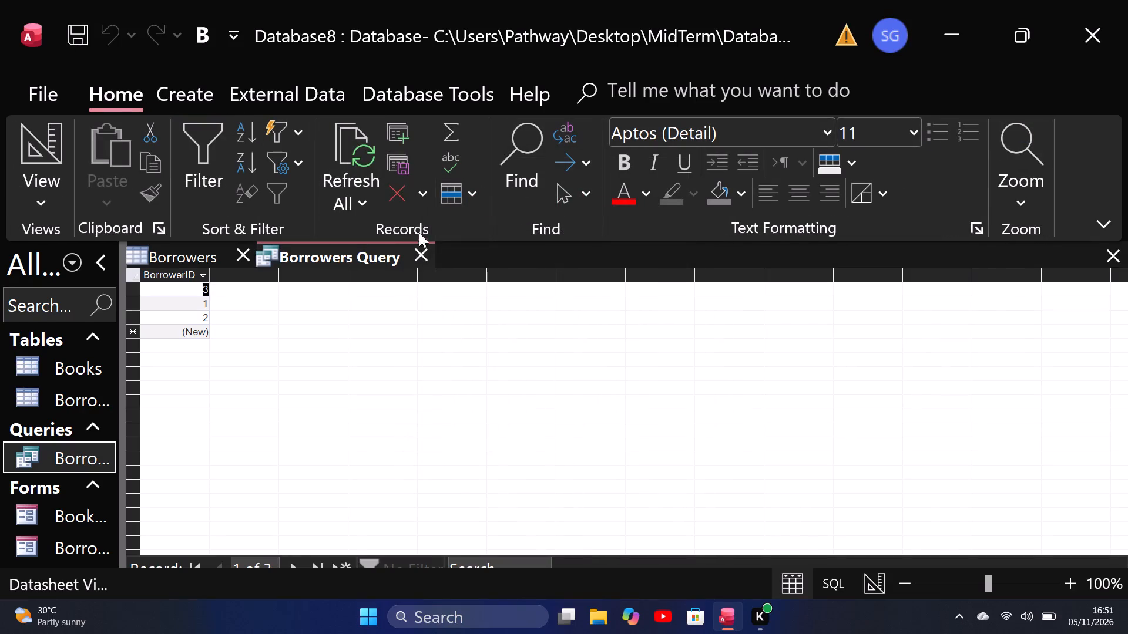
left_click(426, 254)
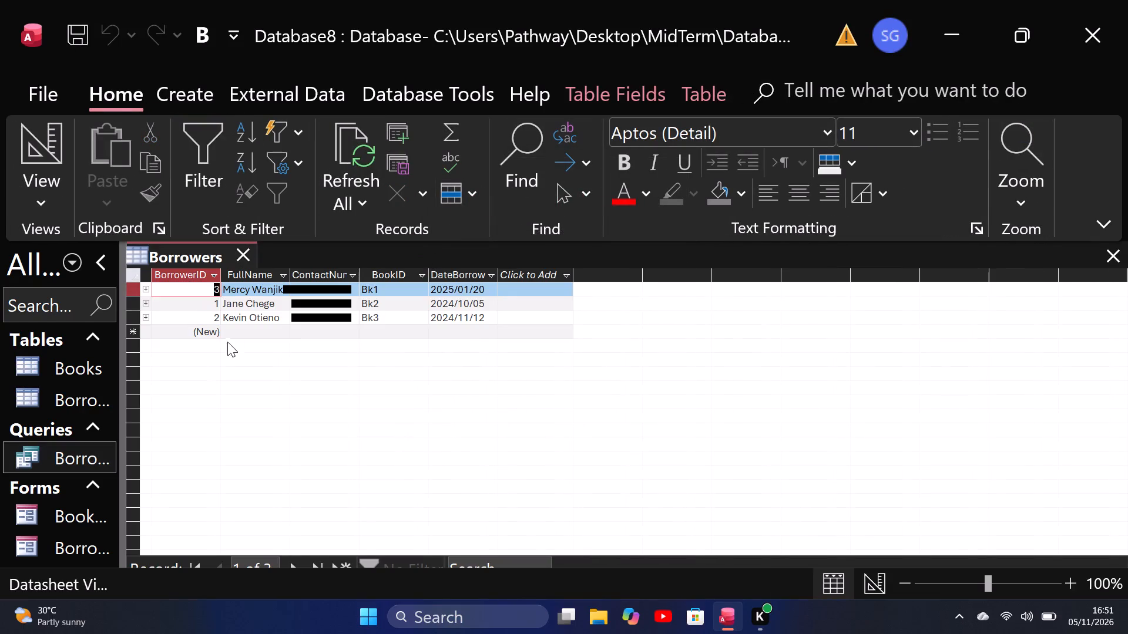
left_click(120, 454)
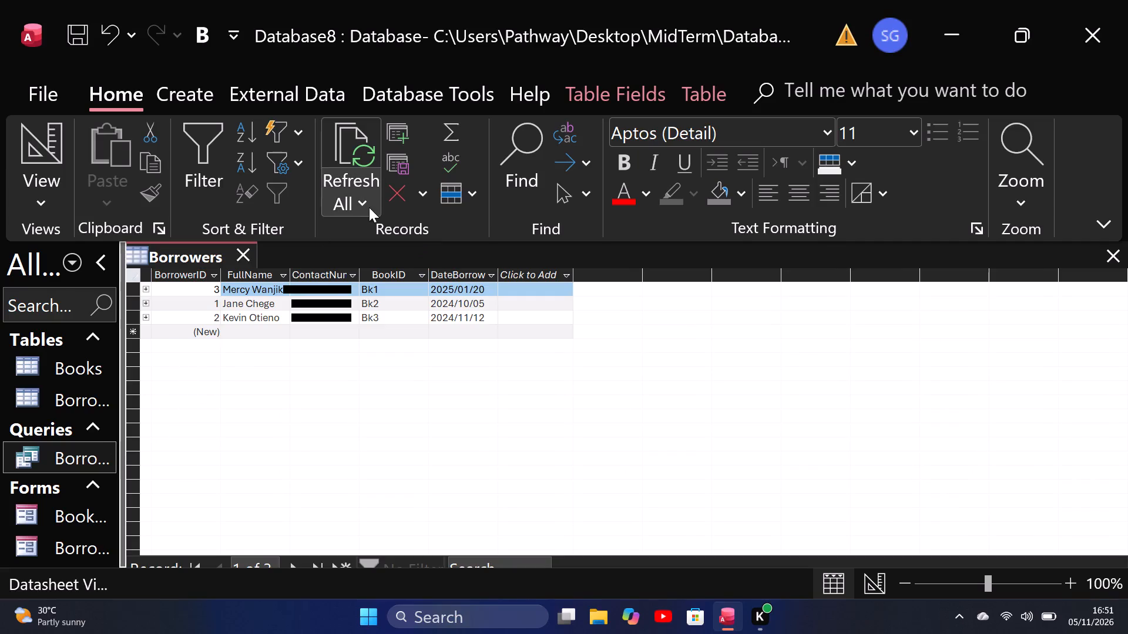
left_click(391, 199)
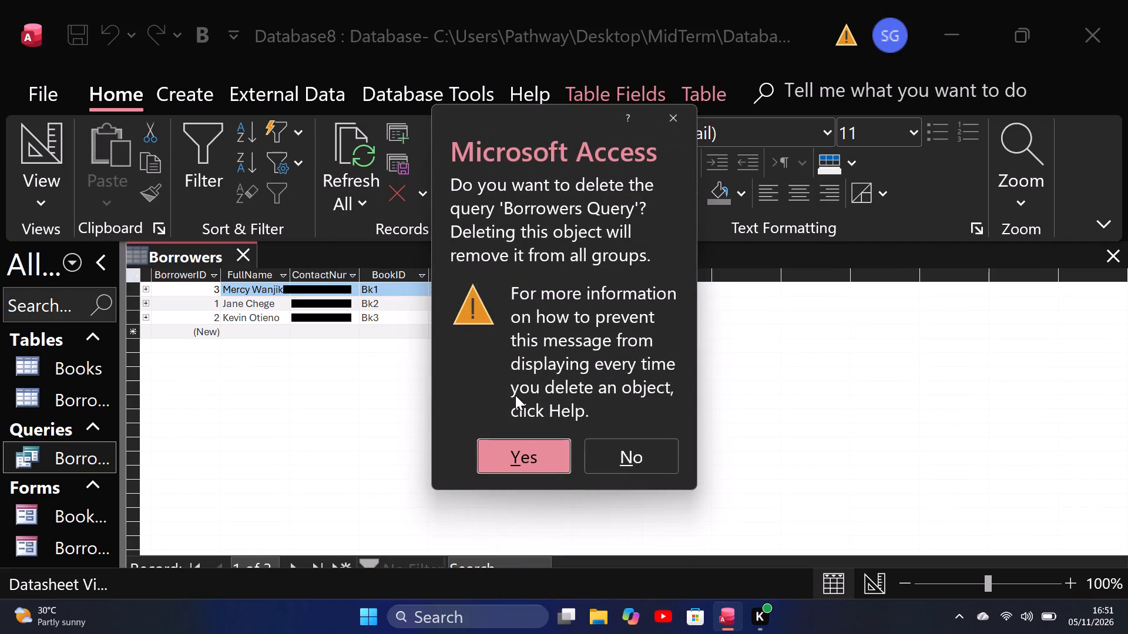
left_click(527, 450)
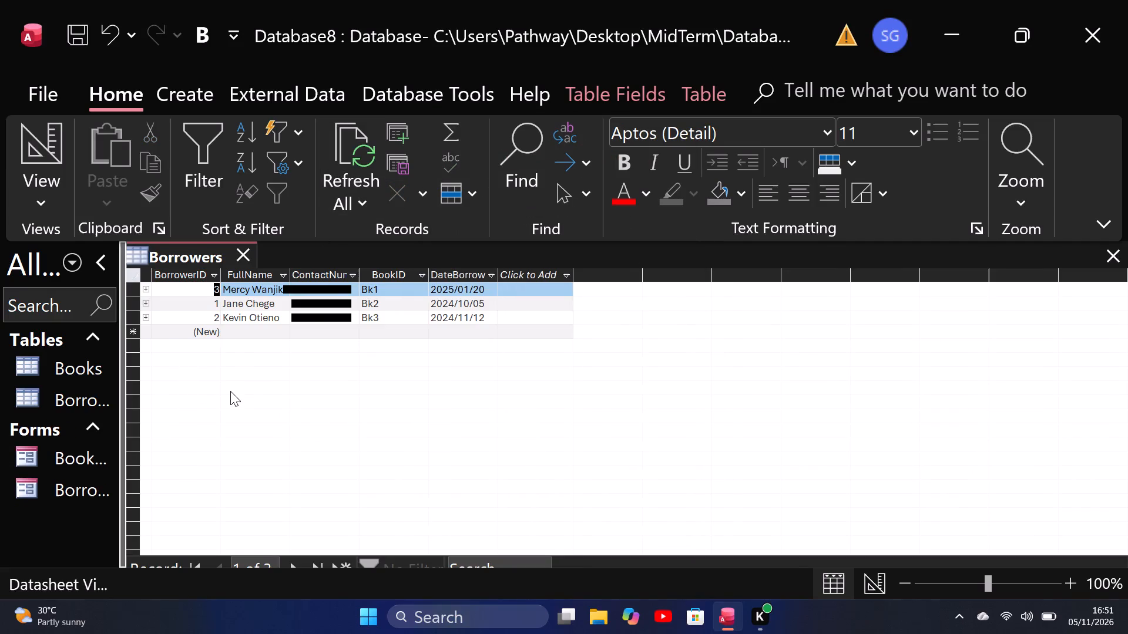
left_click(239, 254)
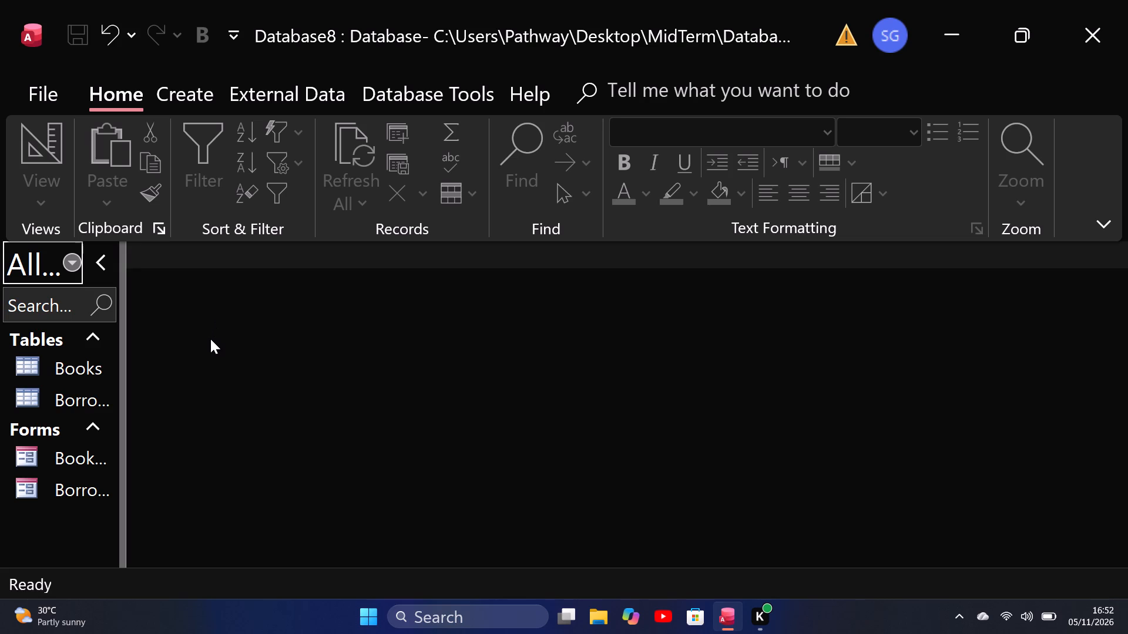
Start a simple query on the Books table and add the Title, Author and Status fields to it.
double_click(100, 368)
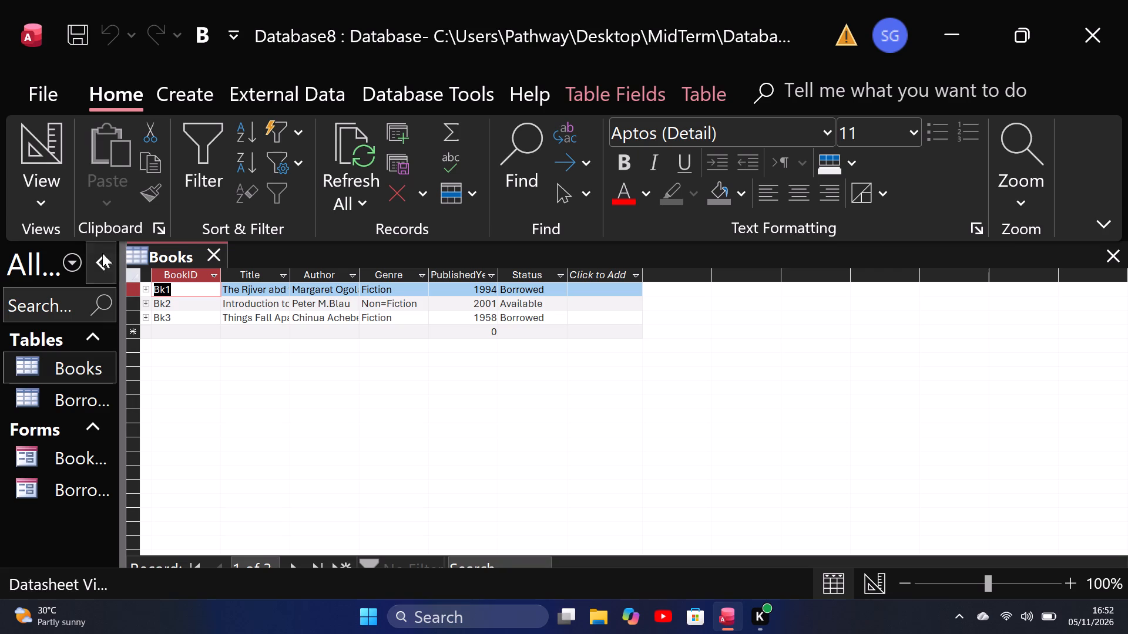
left_click(208, 86)
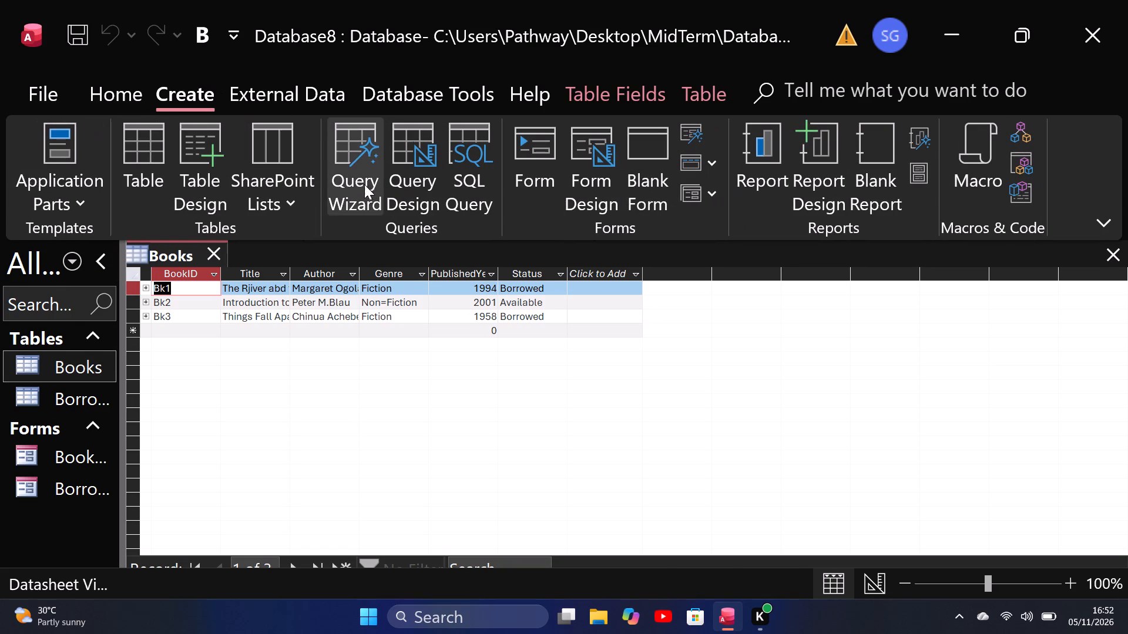
left_click(343, 184)
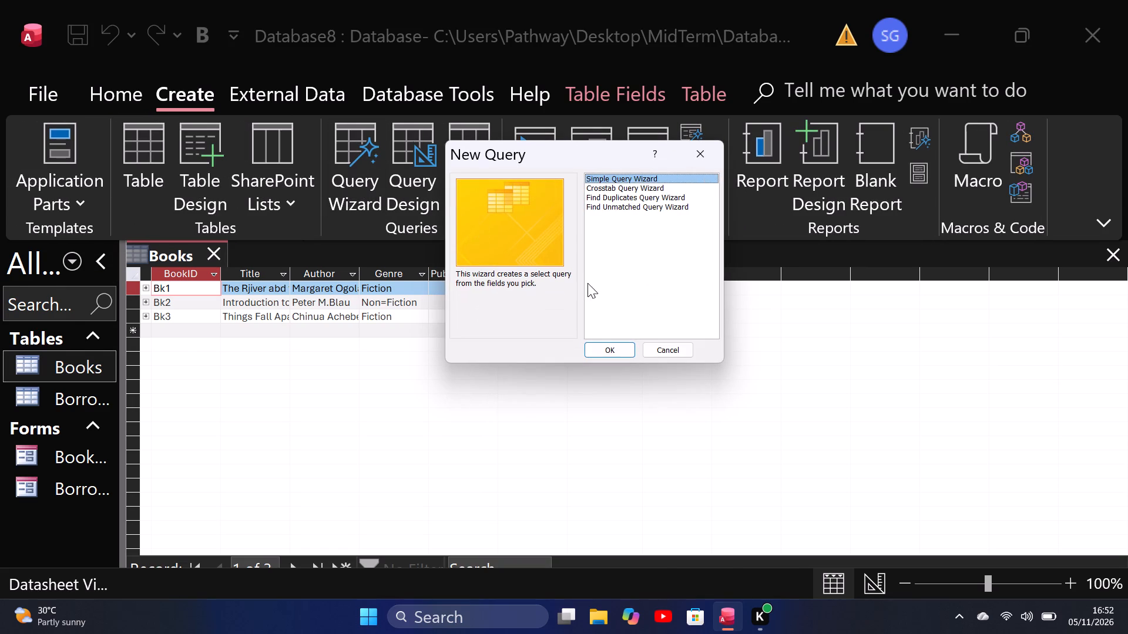
left_click(620, 350)
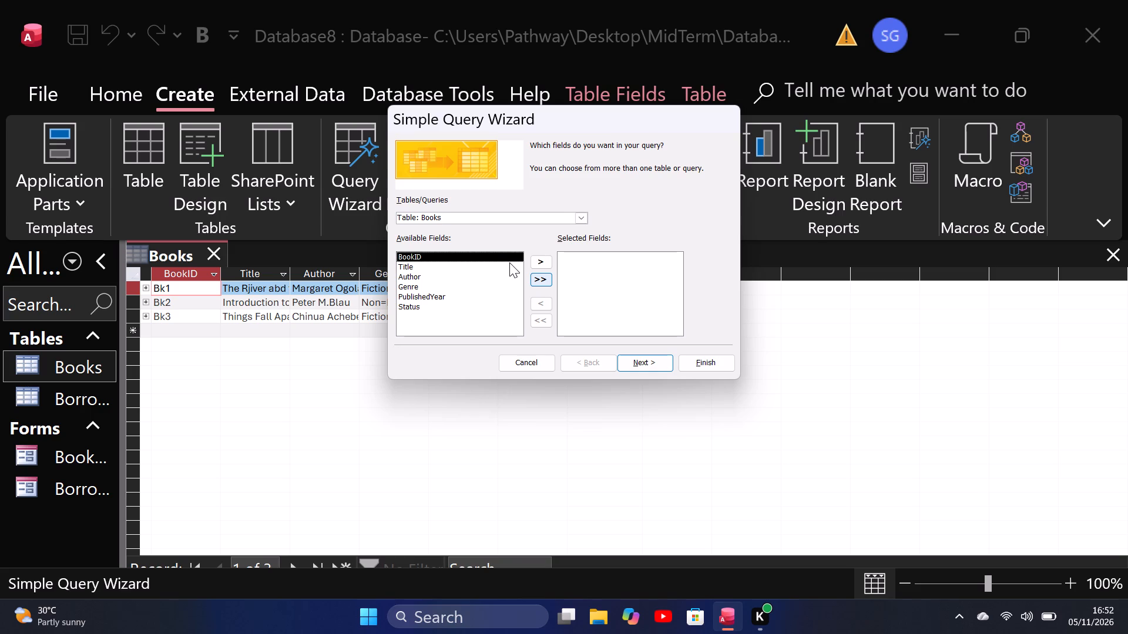
left_click(475, 269)
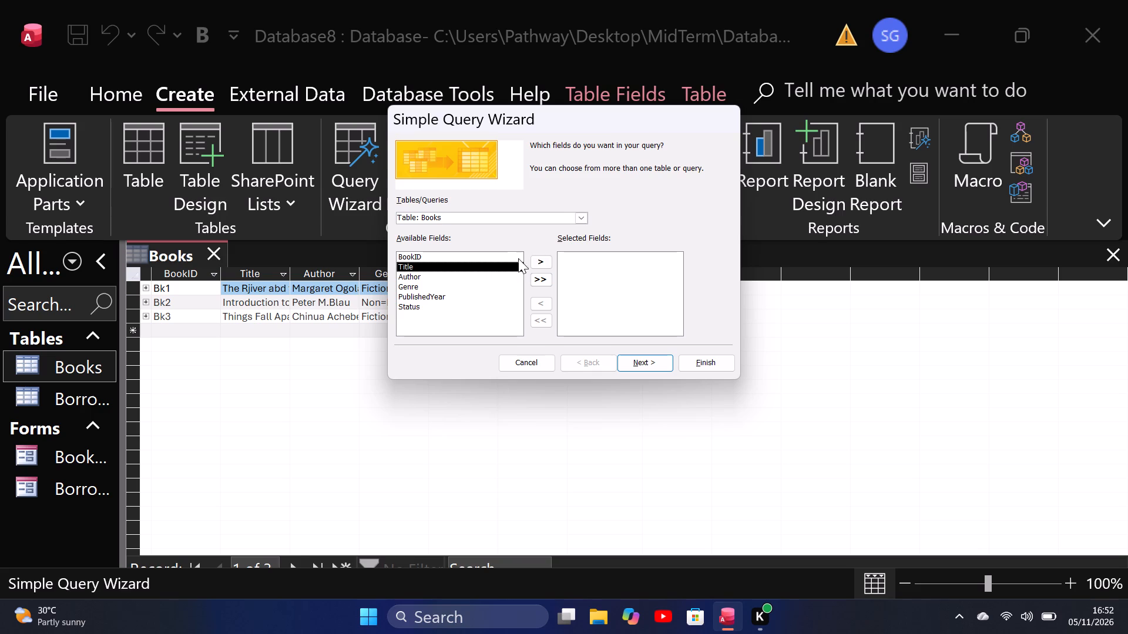
left_click(537, 259)
left_click(537, 259)
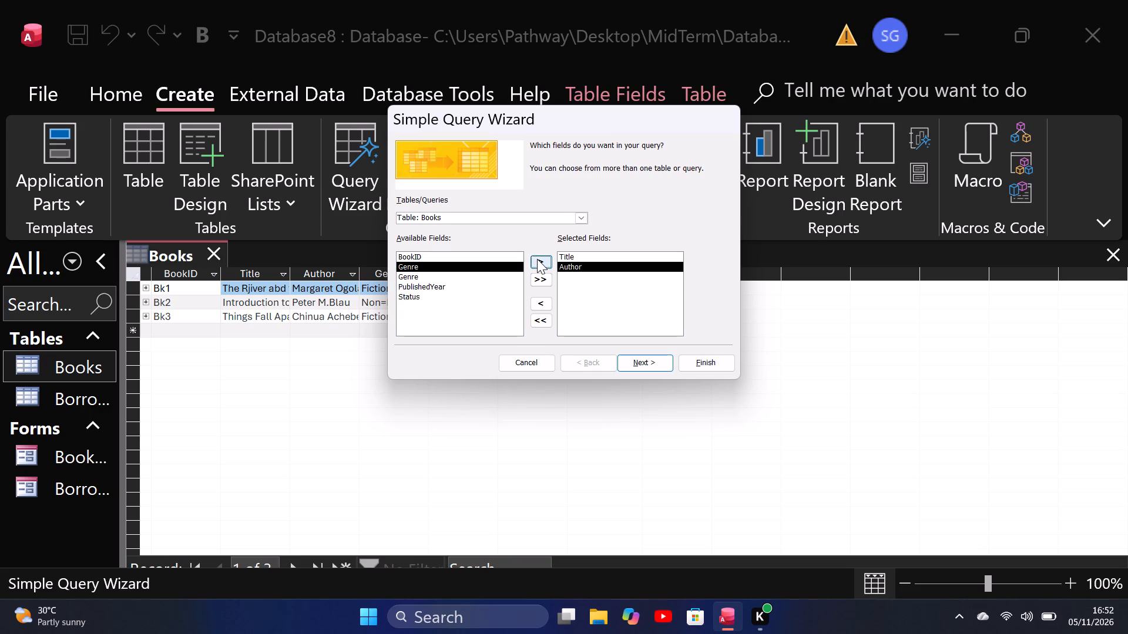
left_click(491, 286)
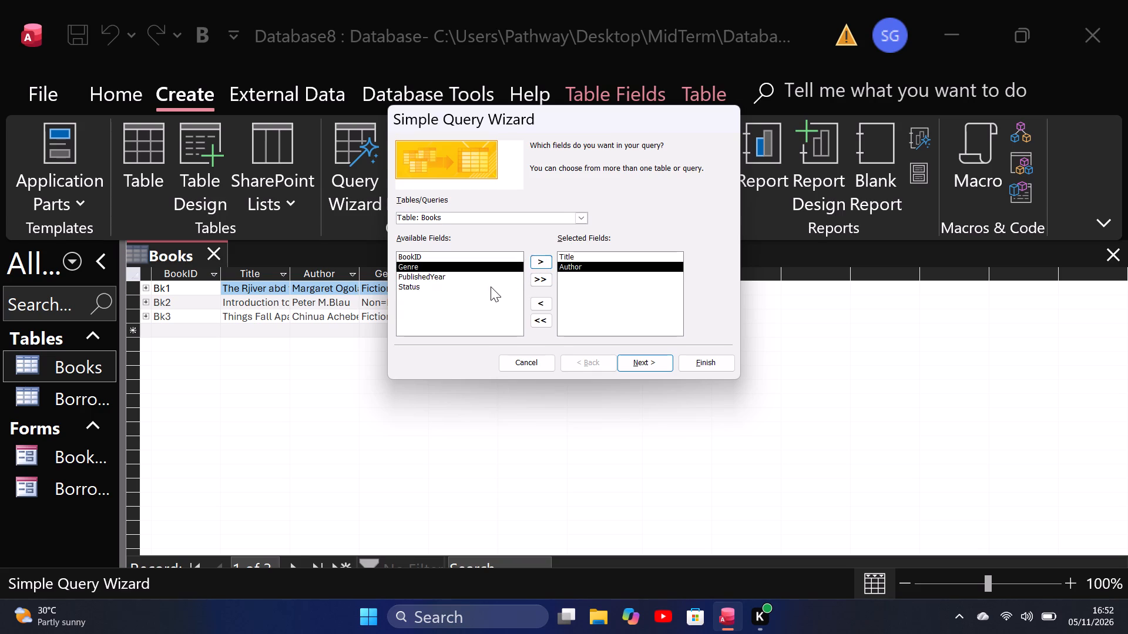
left_click(538, 260)
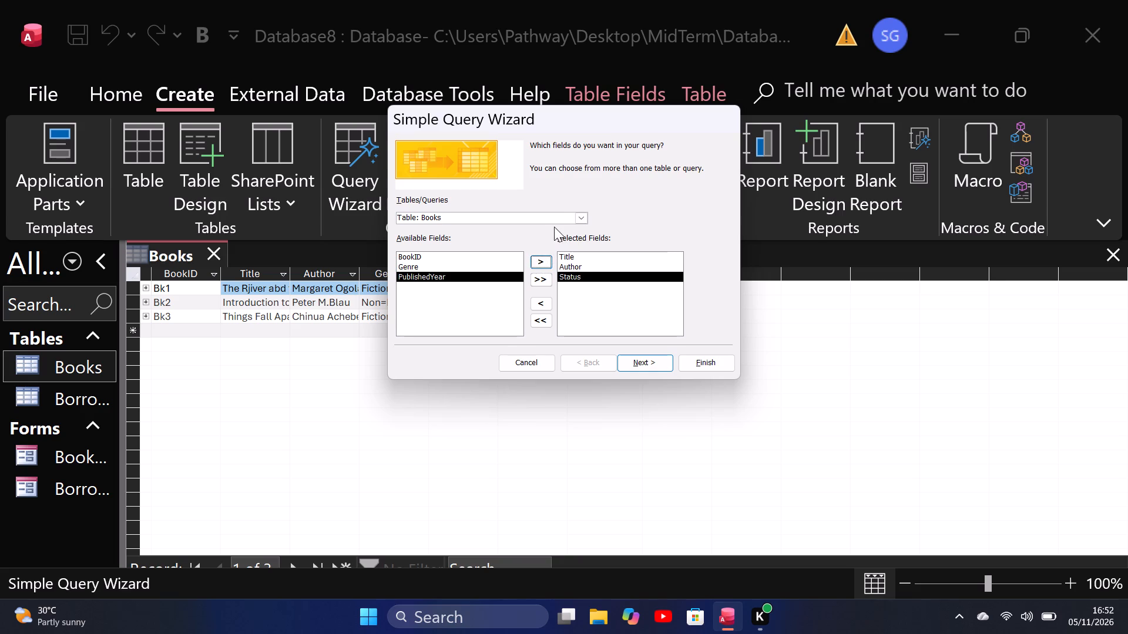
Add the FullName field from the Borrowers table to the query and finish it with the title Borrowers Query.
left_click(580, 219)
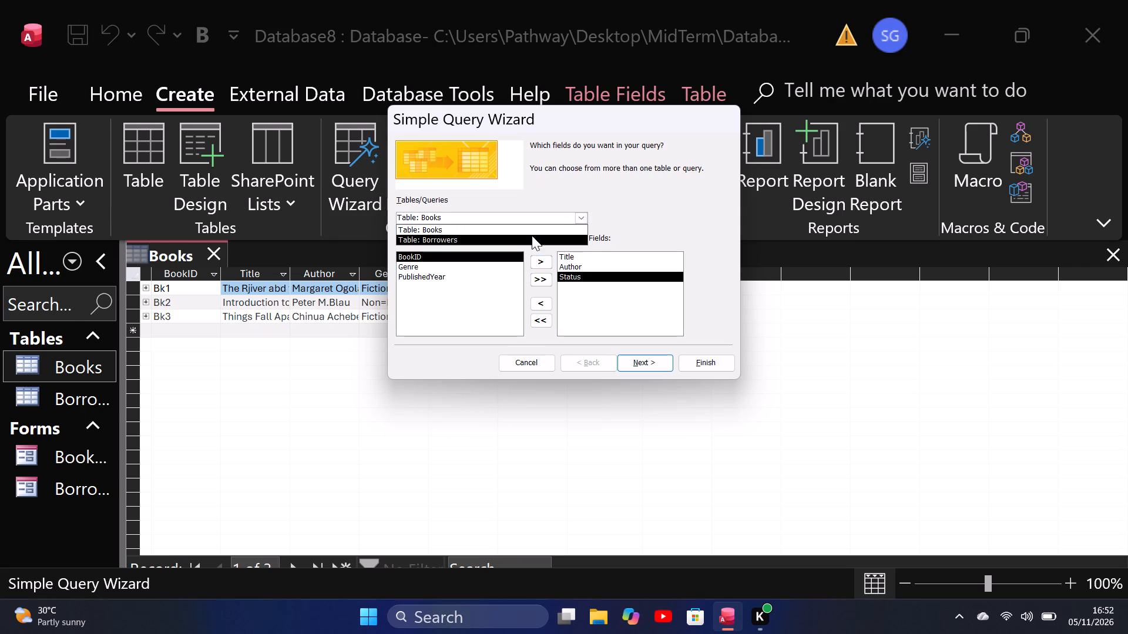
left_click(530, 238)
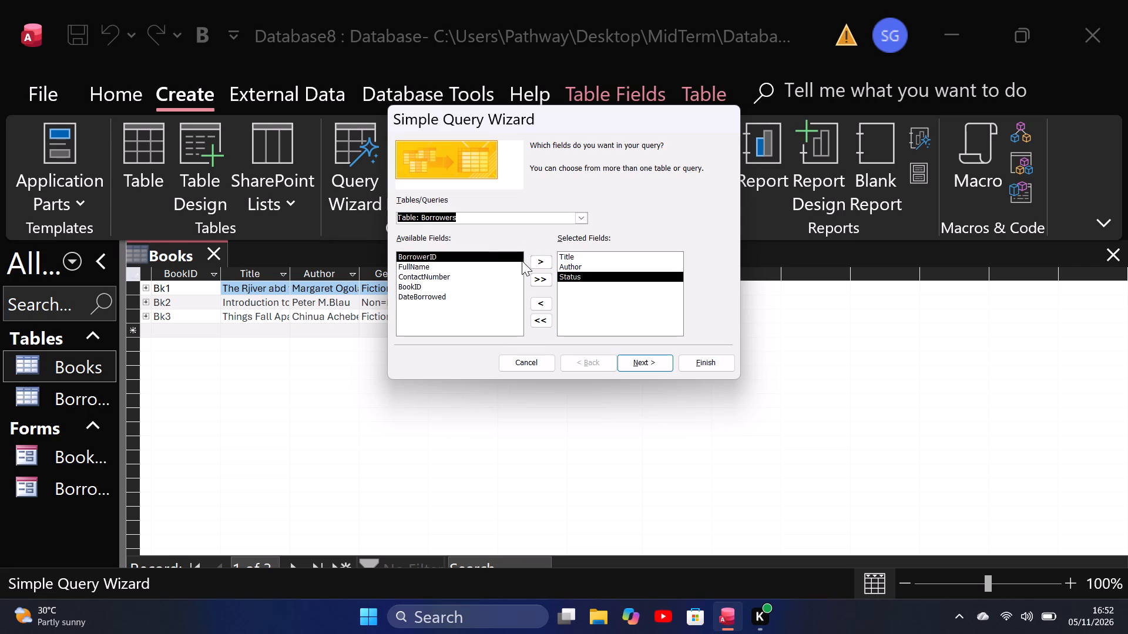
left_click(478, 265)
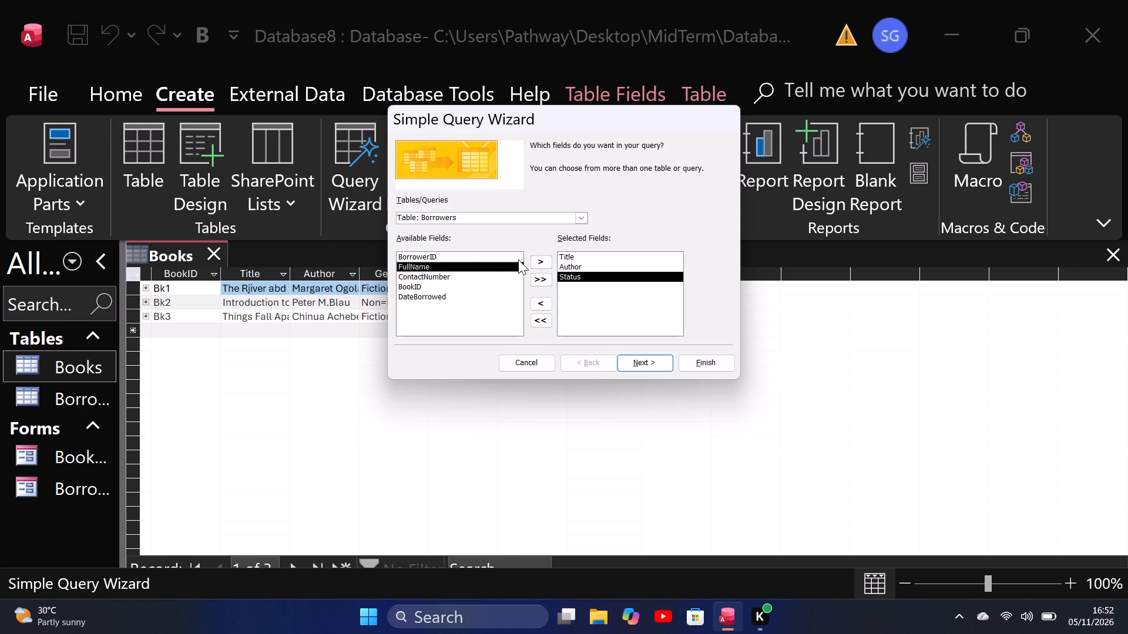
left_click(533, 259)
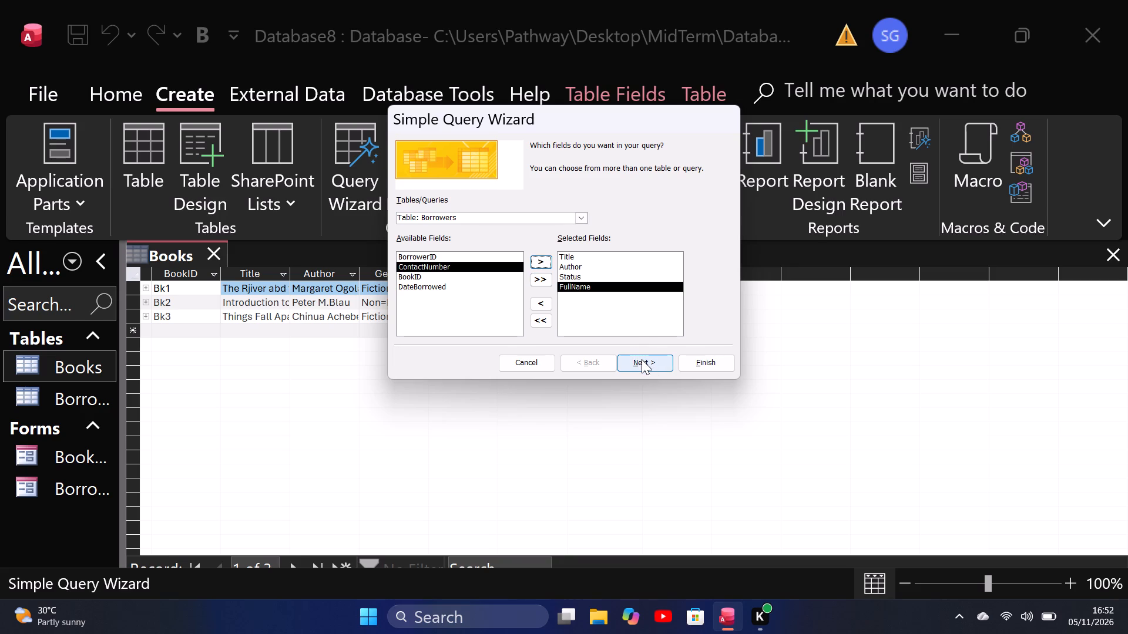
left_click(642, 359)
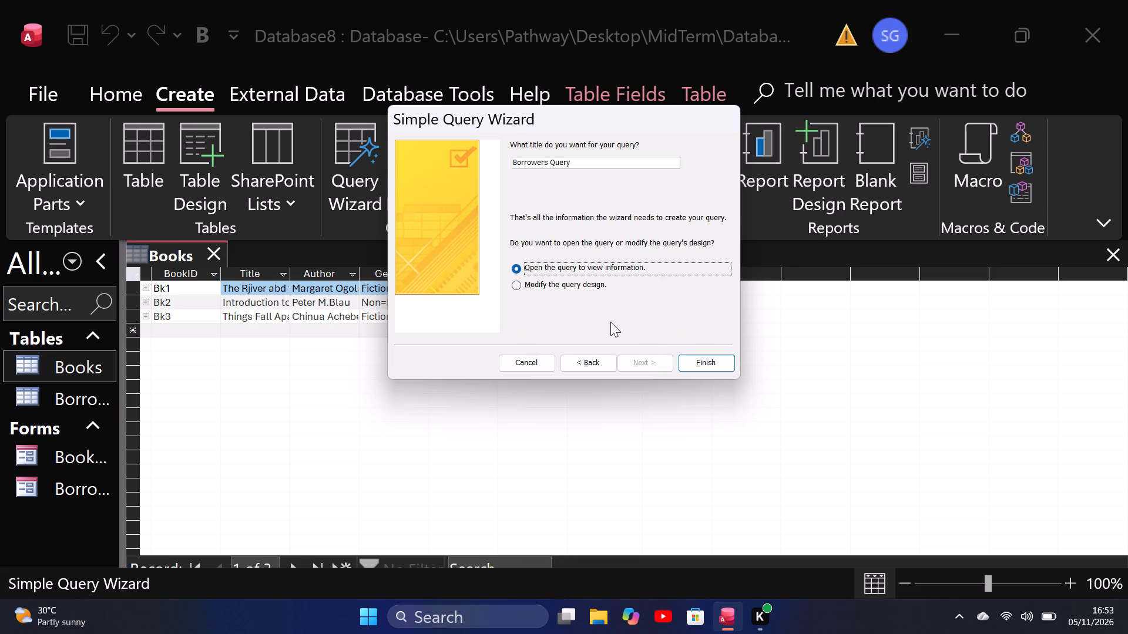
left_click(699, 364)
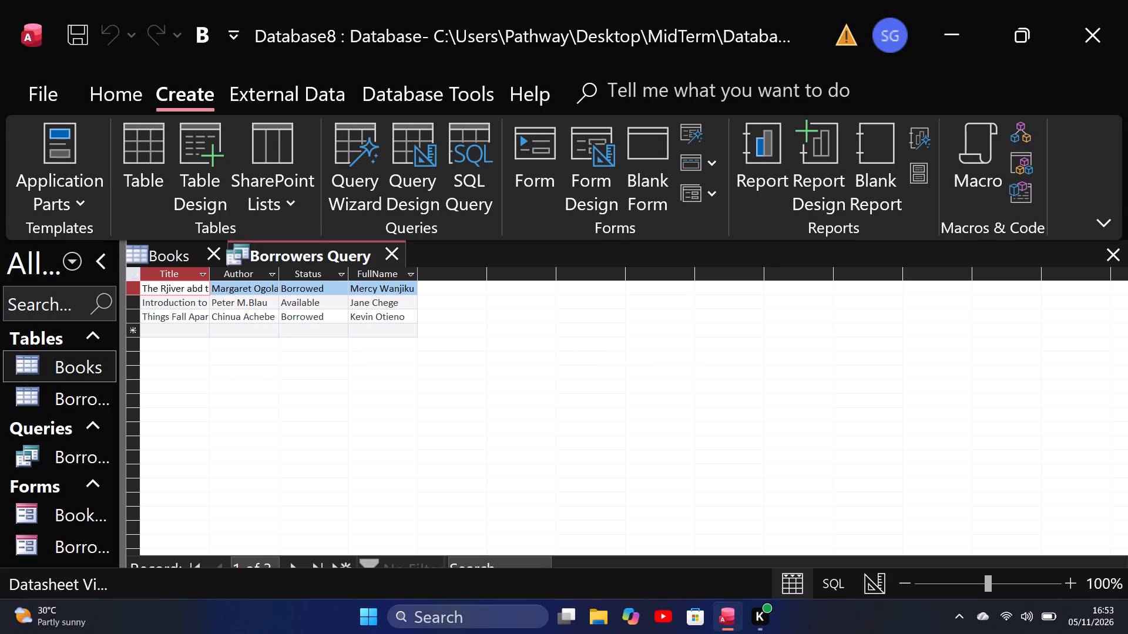
Compare the new query's records with the Books and Borrowers tables, saving the query and closing all of them when done.
left_click(173, 254)
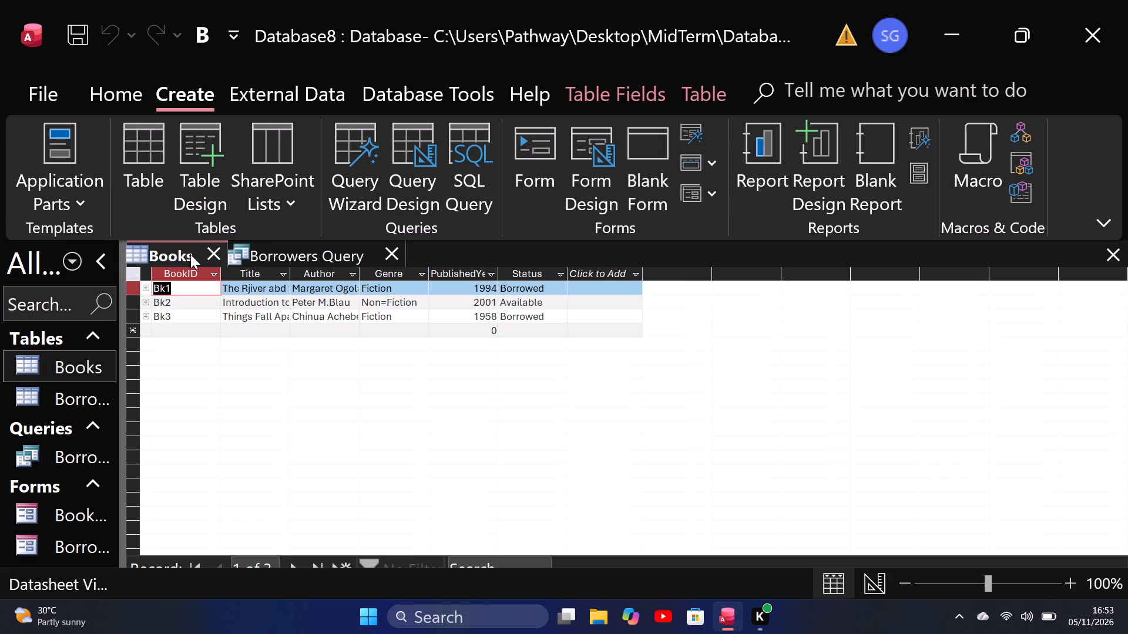
left_click(279, 255)
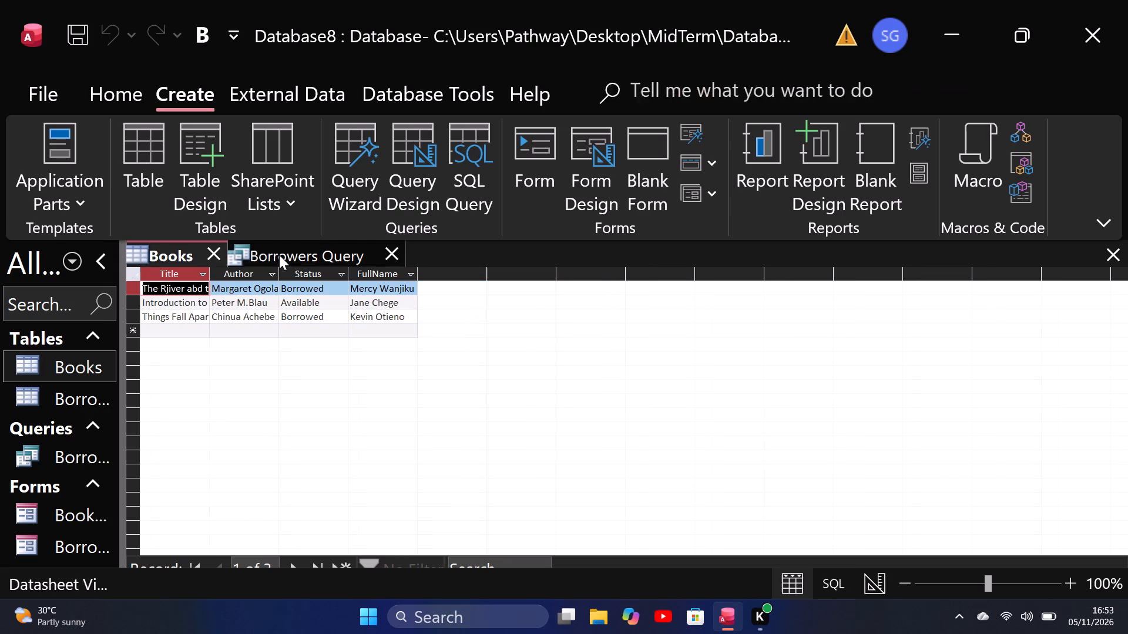
left_click(214, 251)
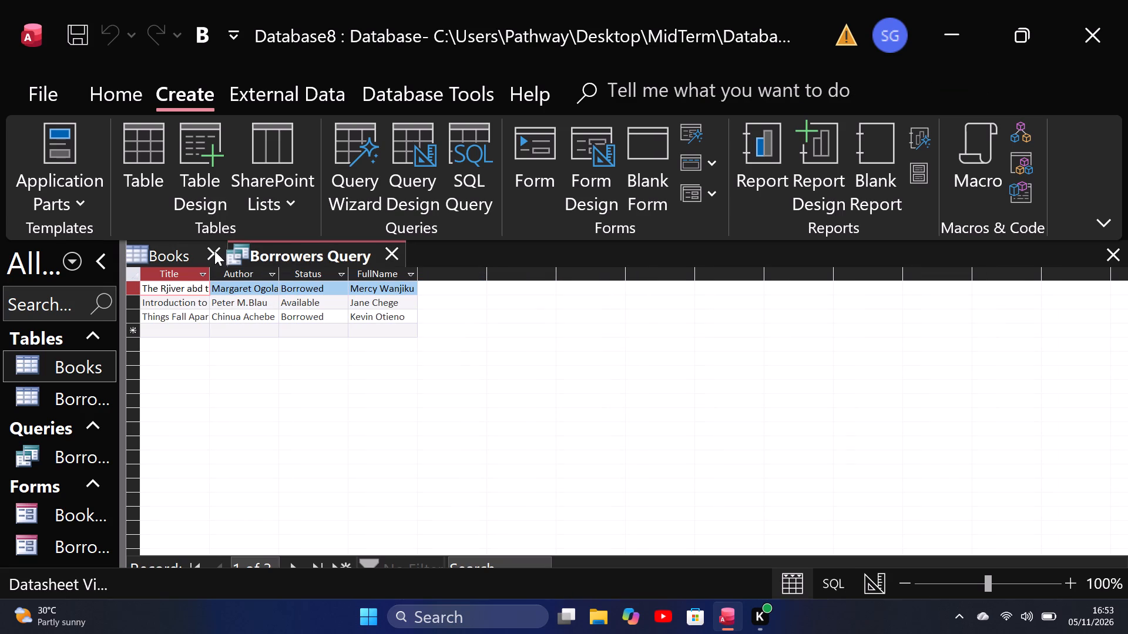
double_click(70, 406)
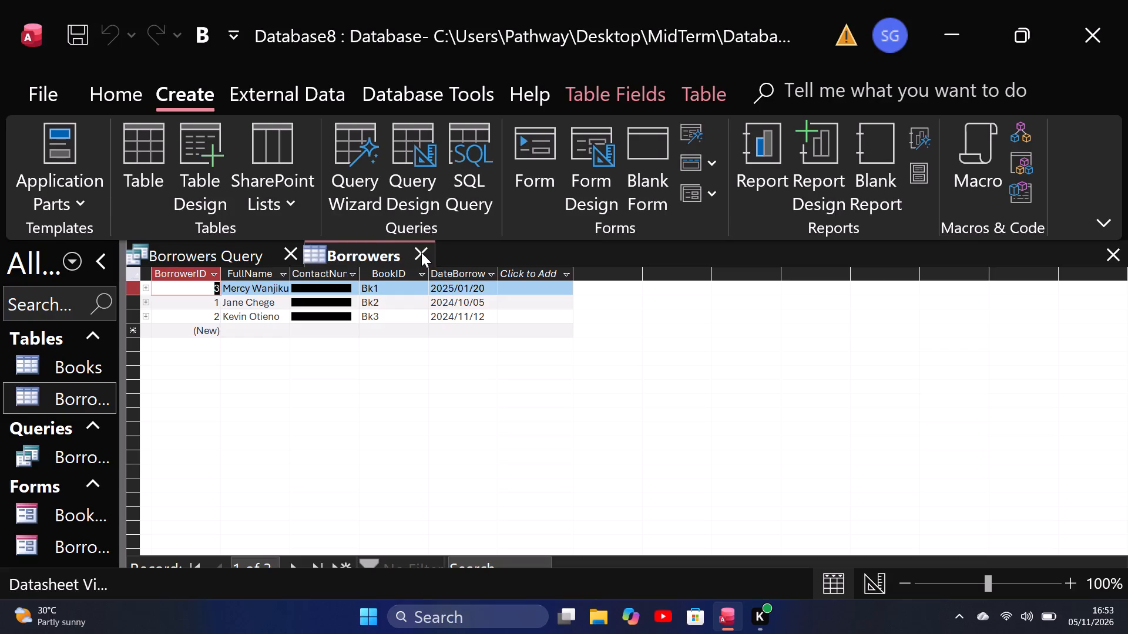
left_click(351, 261)
left_click(246, 255)
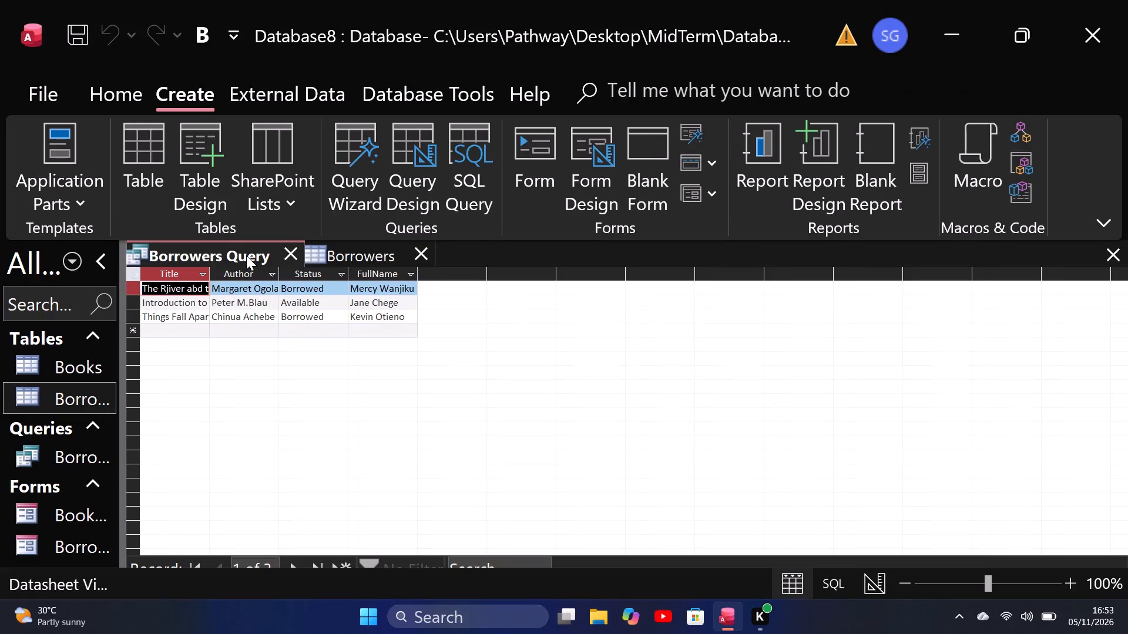
left_click(361, 251)
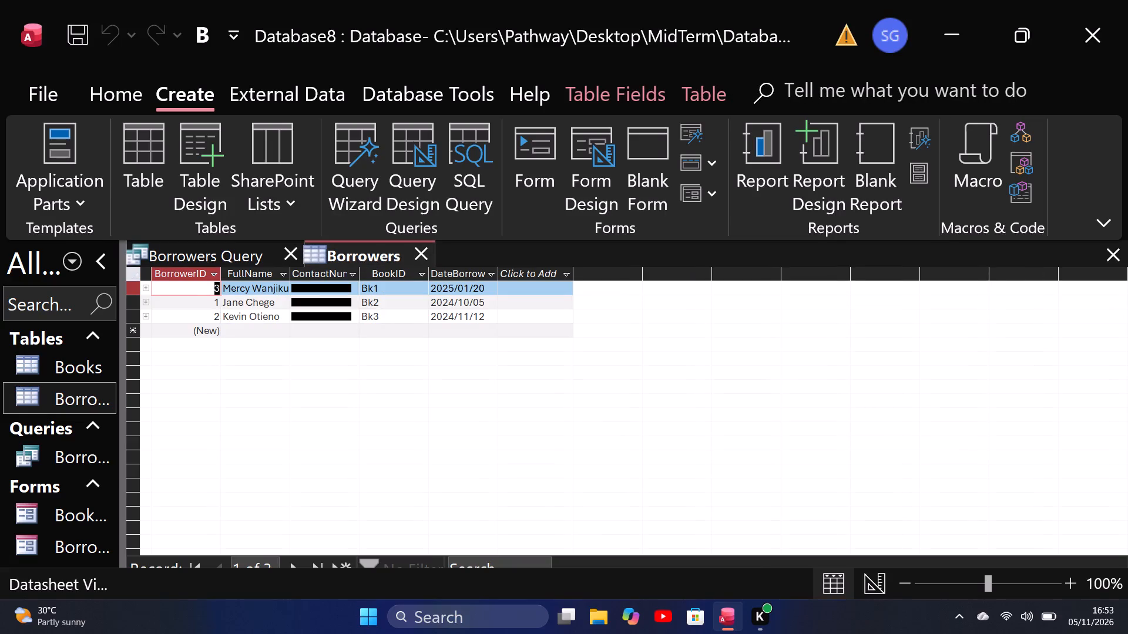
left_click(248, 255)
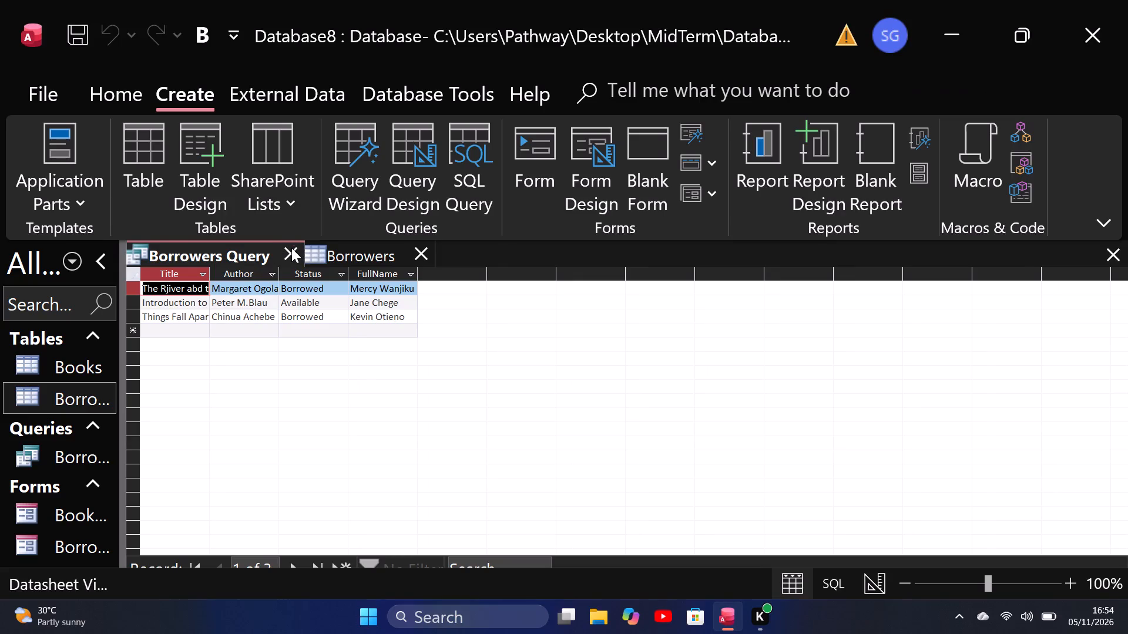
left_click(325, 259)
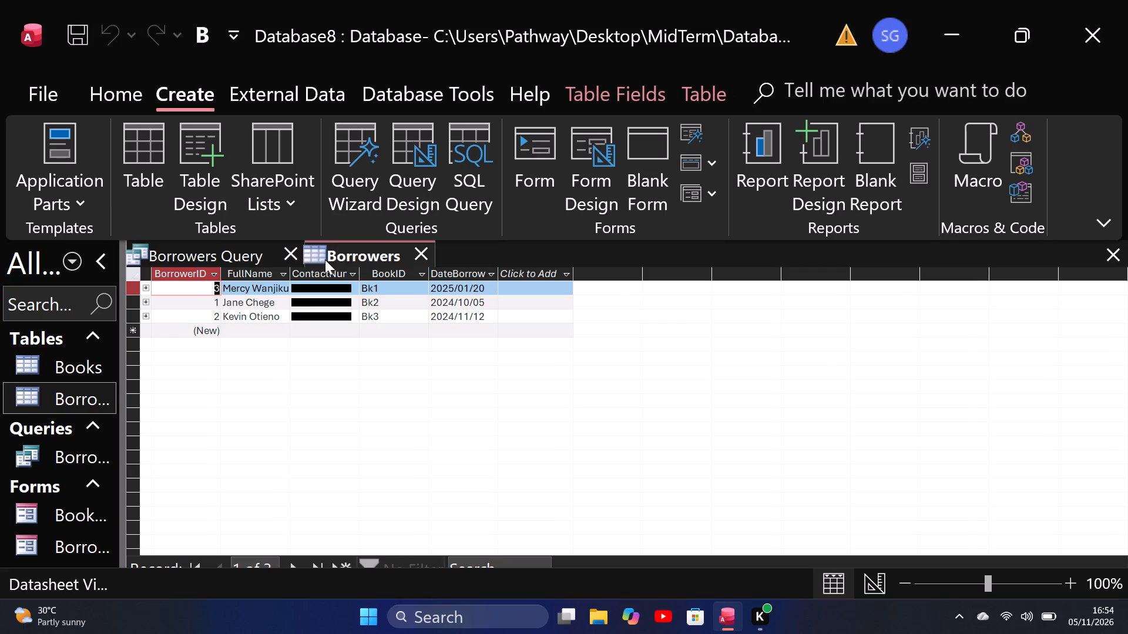
left_click(230, 260)
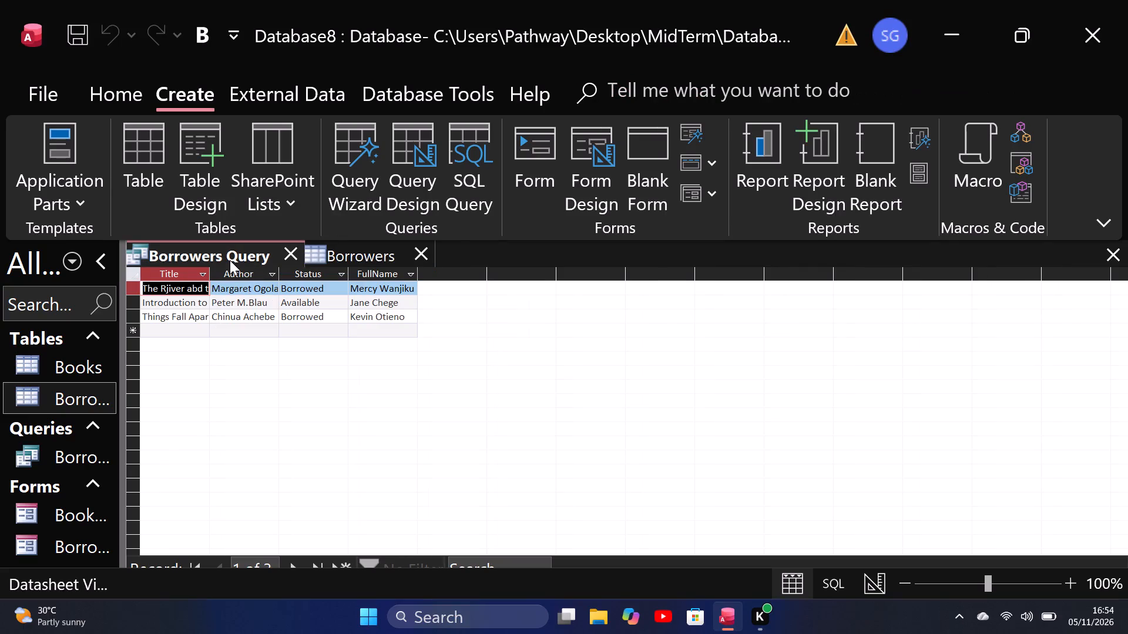
key("ctrl+s")
left_click(407, 258)
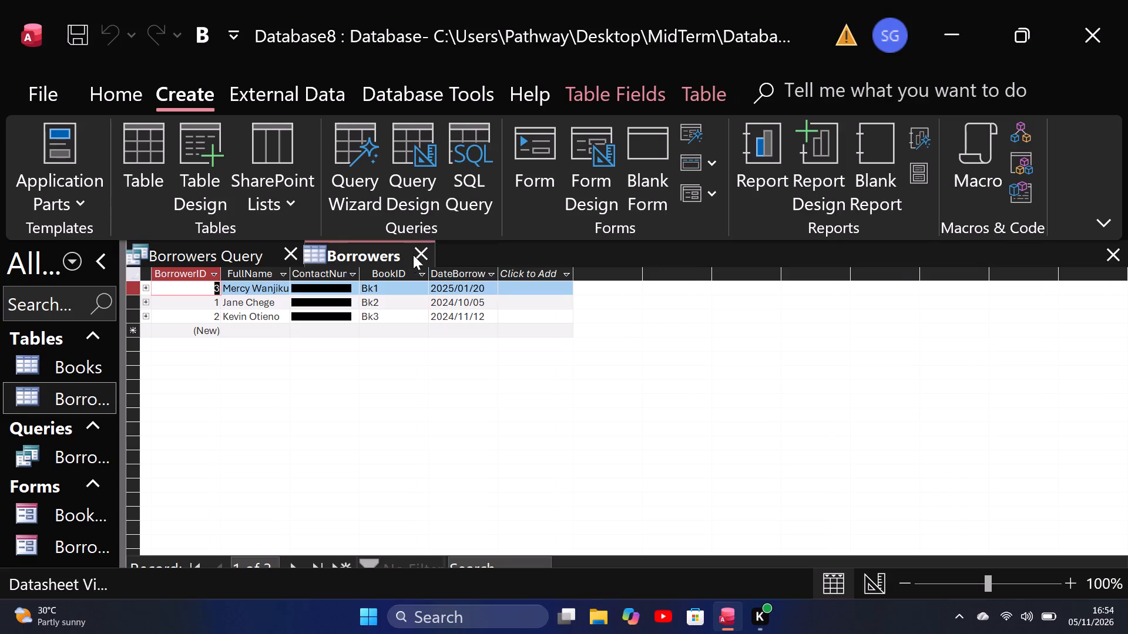
left_click(413, 255)
left_click(284, 251)
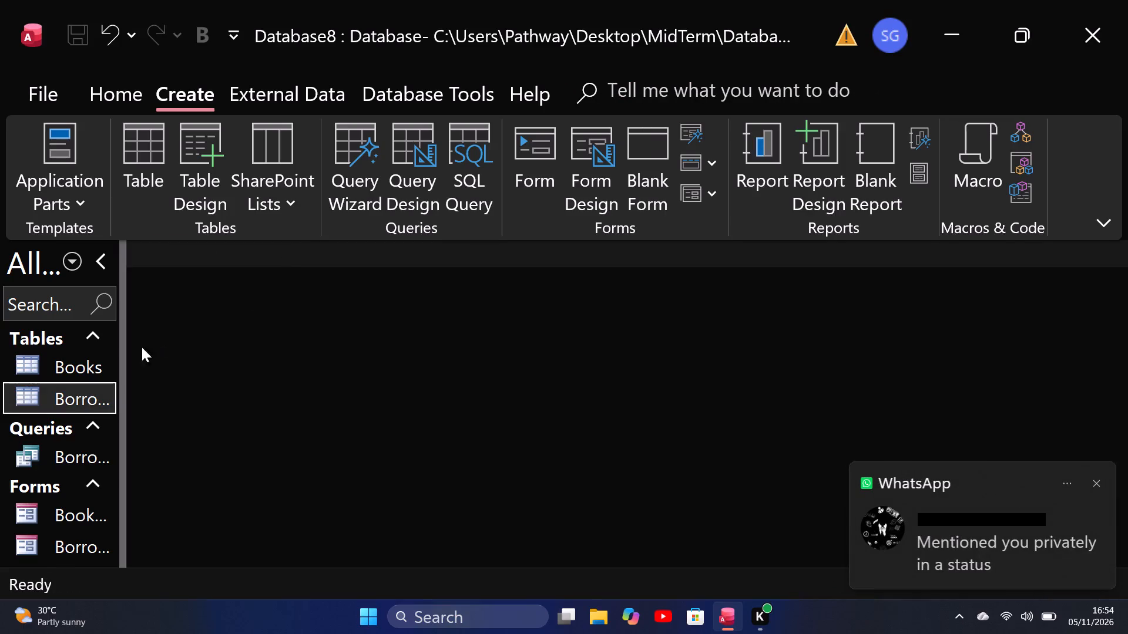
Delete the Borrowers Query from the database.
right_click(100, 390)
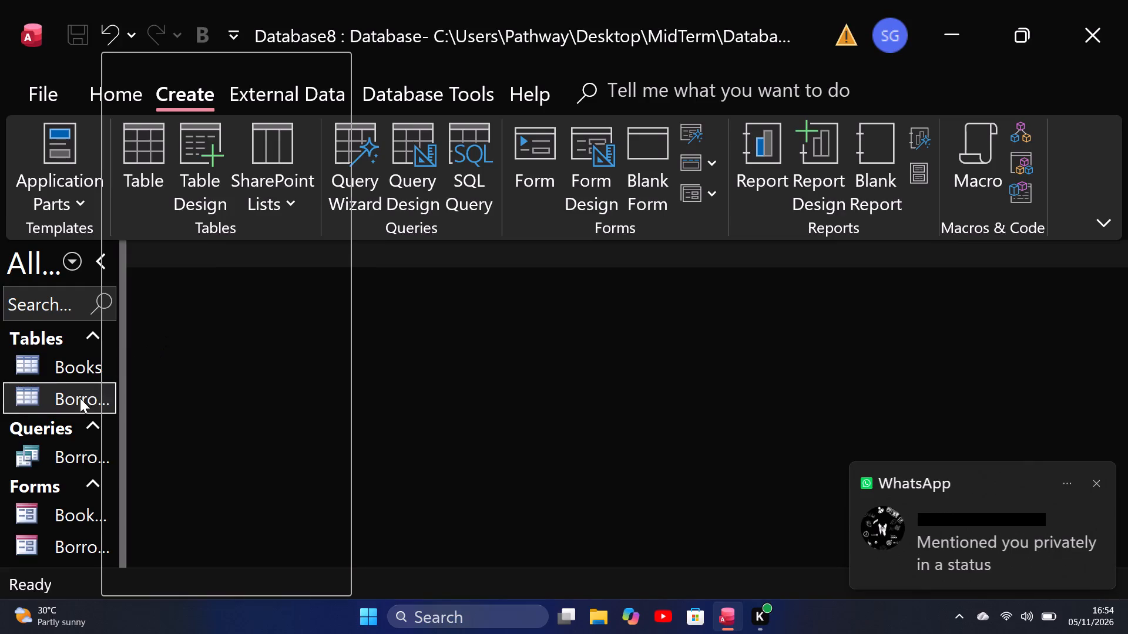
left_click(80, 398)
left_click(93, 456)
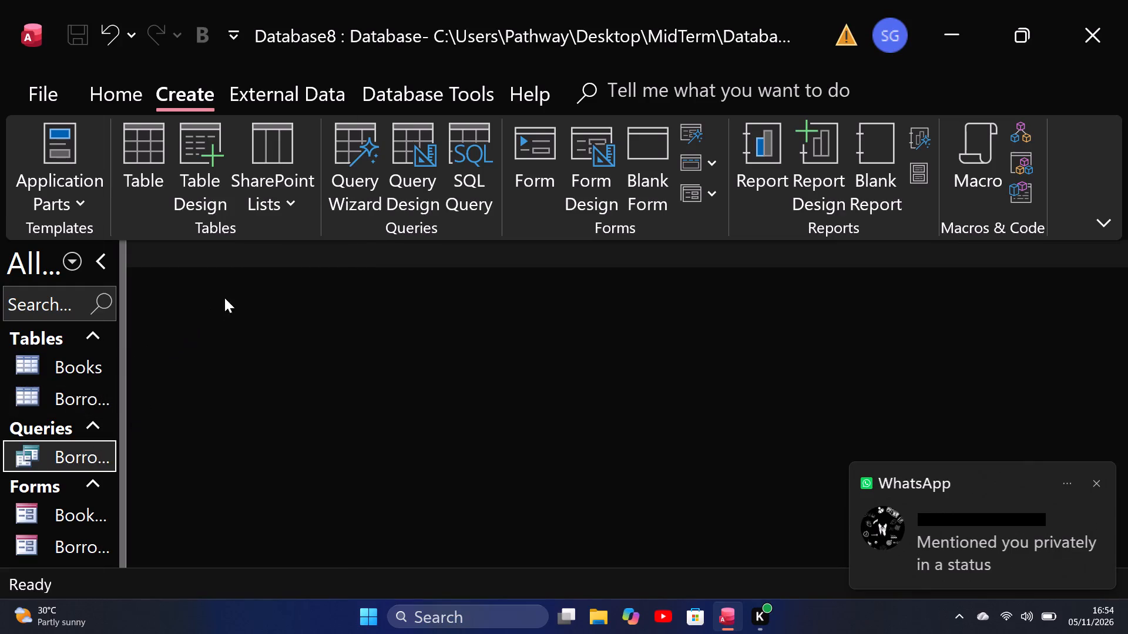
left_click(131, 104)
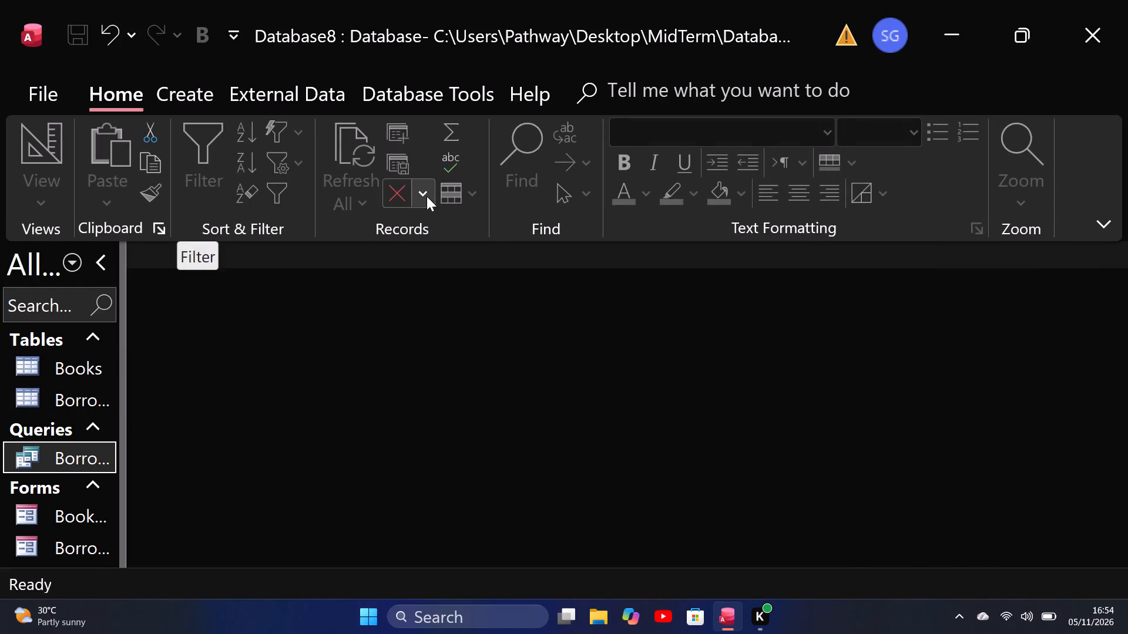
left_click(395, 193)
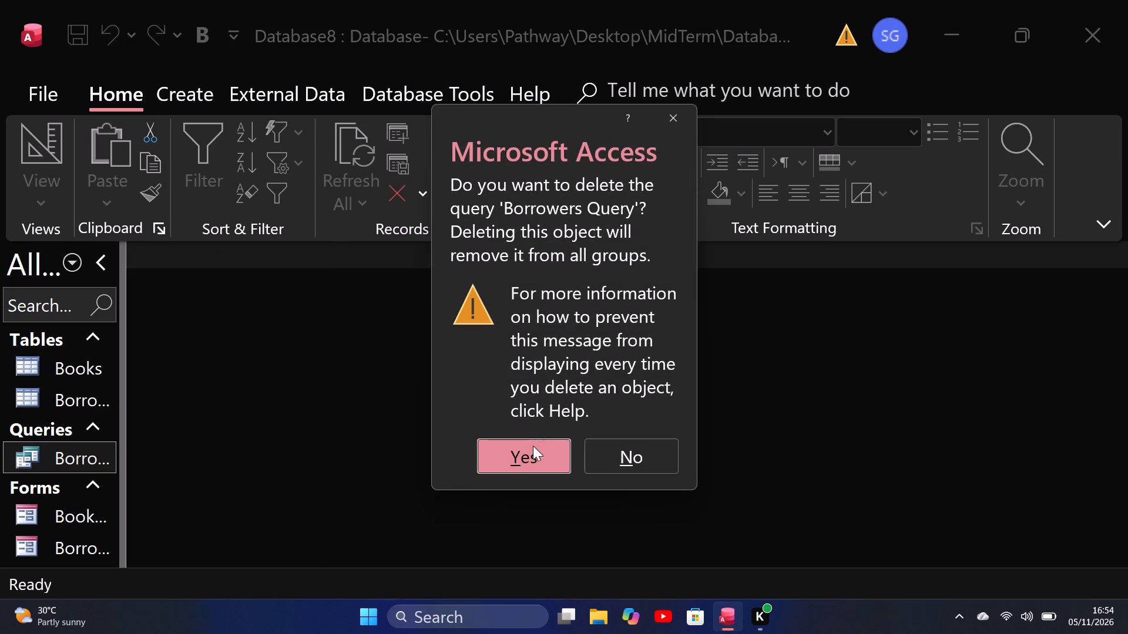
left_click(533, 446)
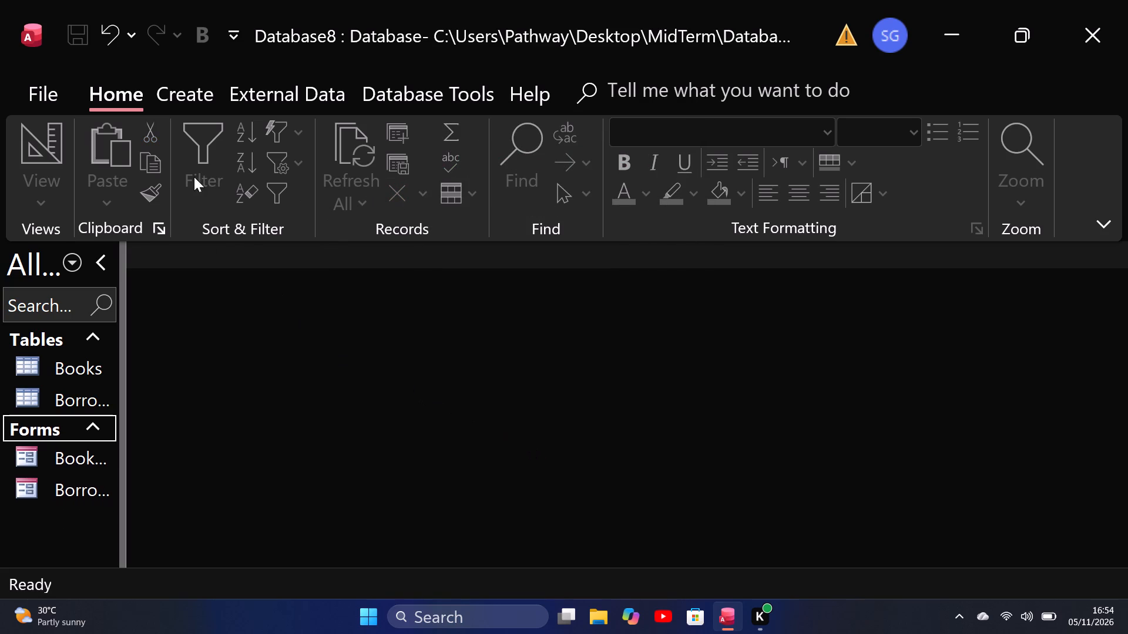
Open the BorrowersForm form and go forward and back through its records to examine each borrower's fields.
left_click(199, 97)
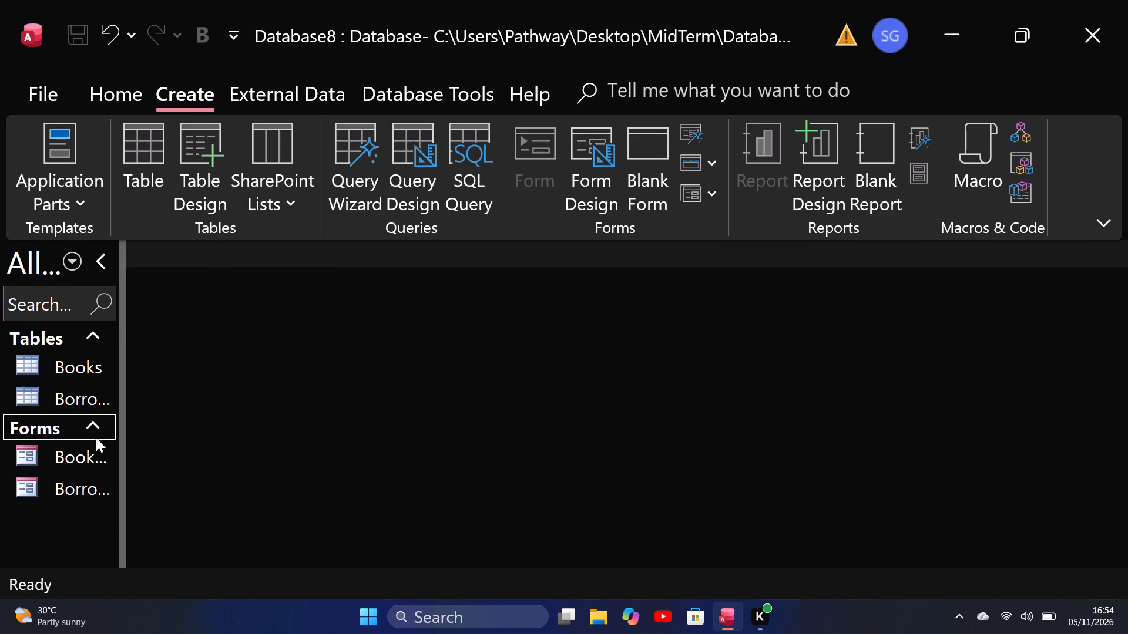
left_click(96, 488)
double_click(96, 488)
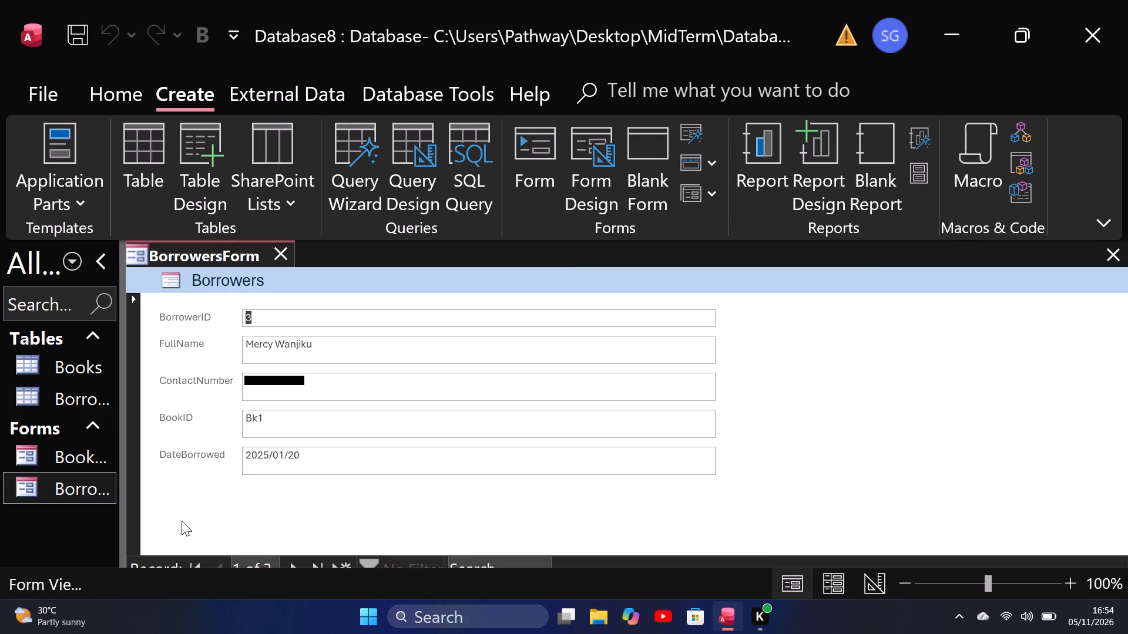
key("Right")
key("Right")
key("Right")
key("Right")
key("Right")
key("Right")
key("Right")
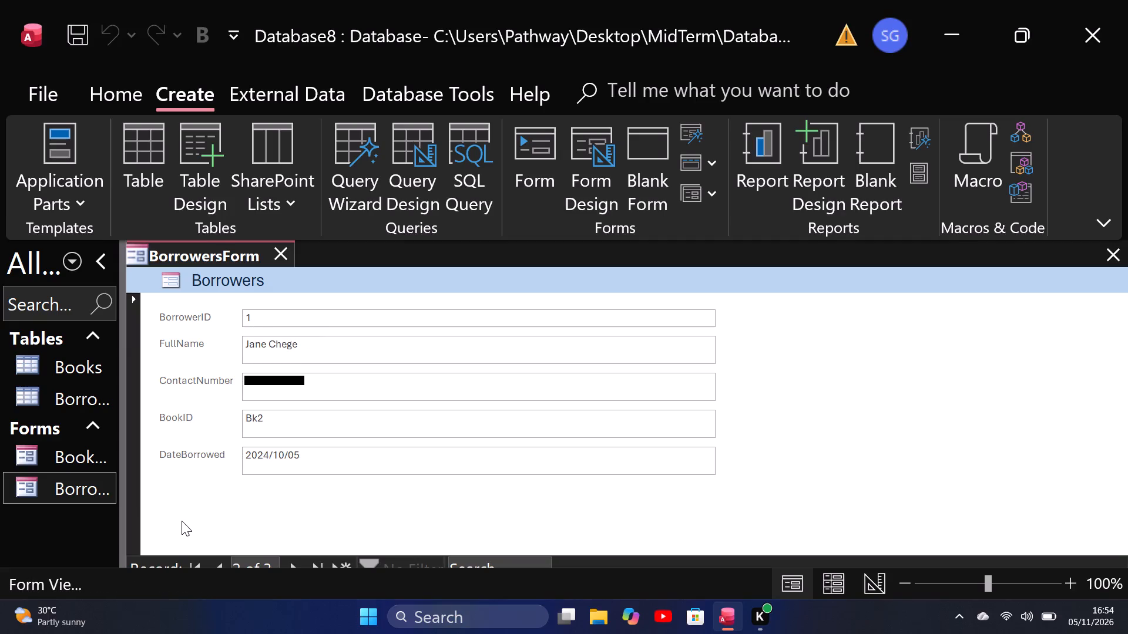
key("Right")
key("Right")
key("Right")
key("Right")
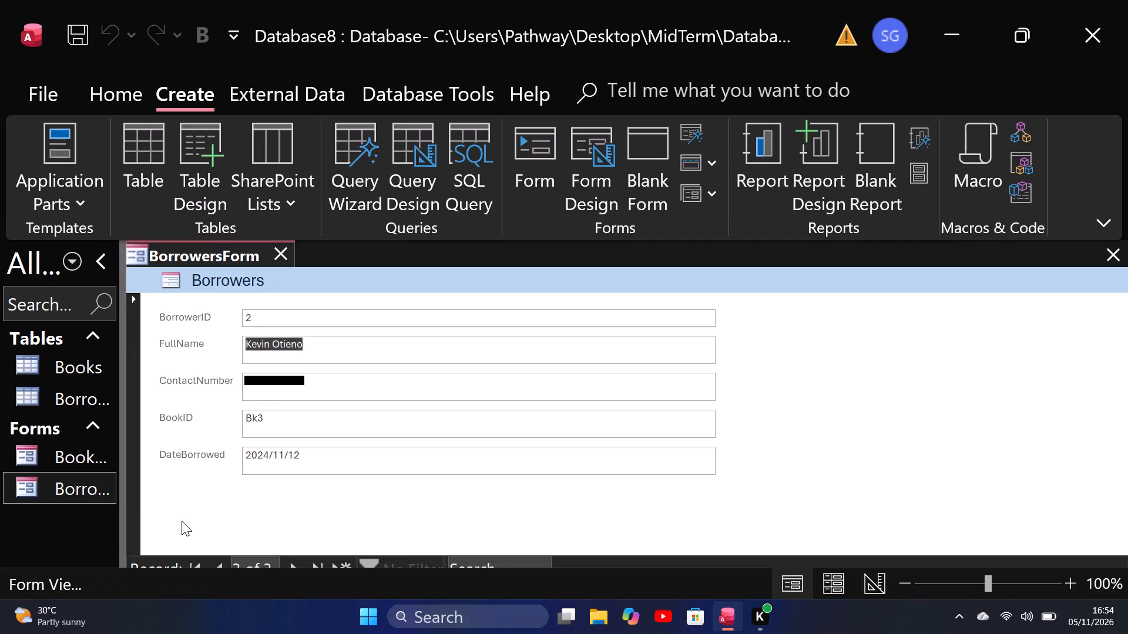
key("Right")
key("Right")
key("Right")
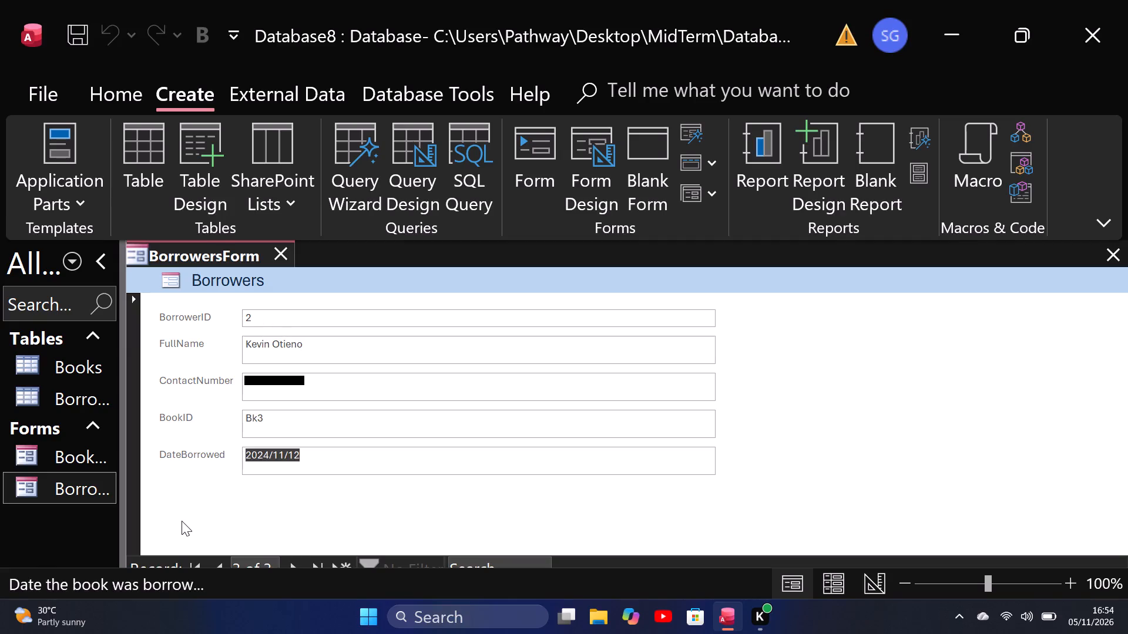
key("Right")
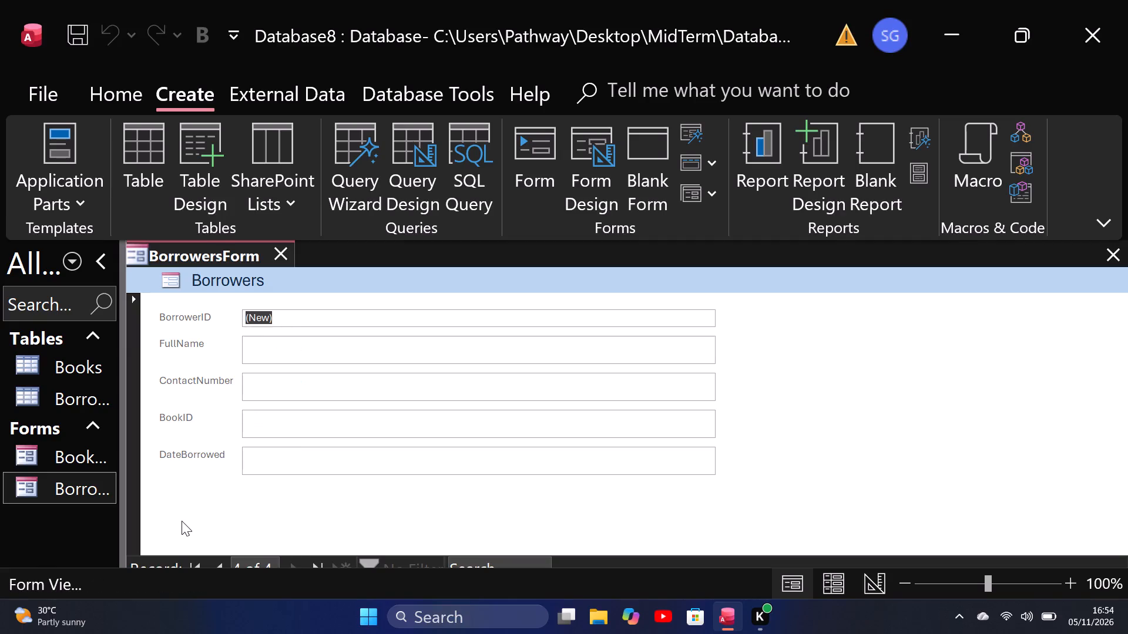
key("Right")
key("Right")
key("Right")
key("Right")
key("Right")
key("Right")
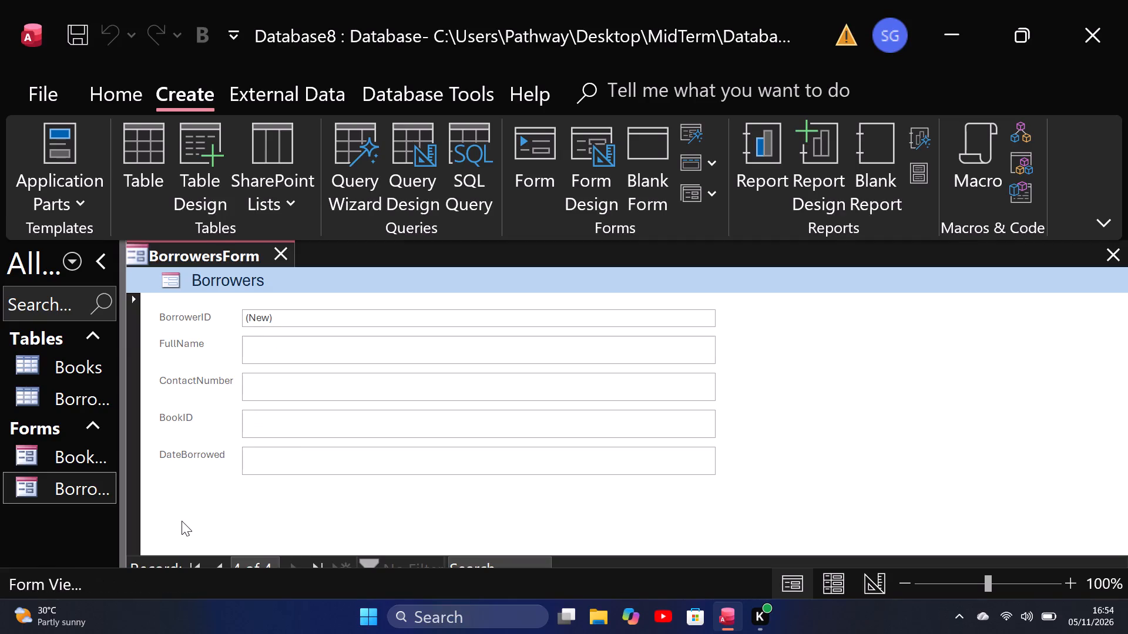
key("Left")
key("Left")
key("Left")
key("Left")
key("Left")
key("Left")
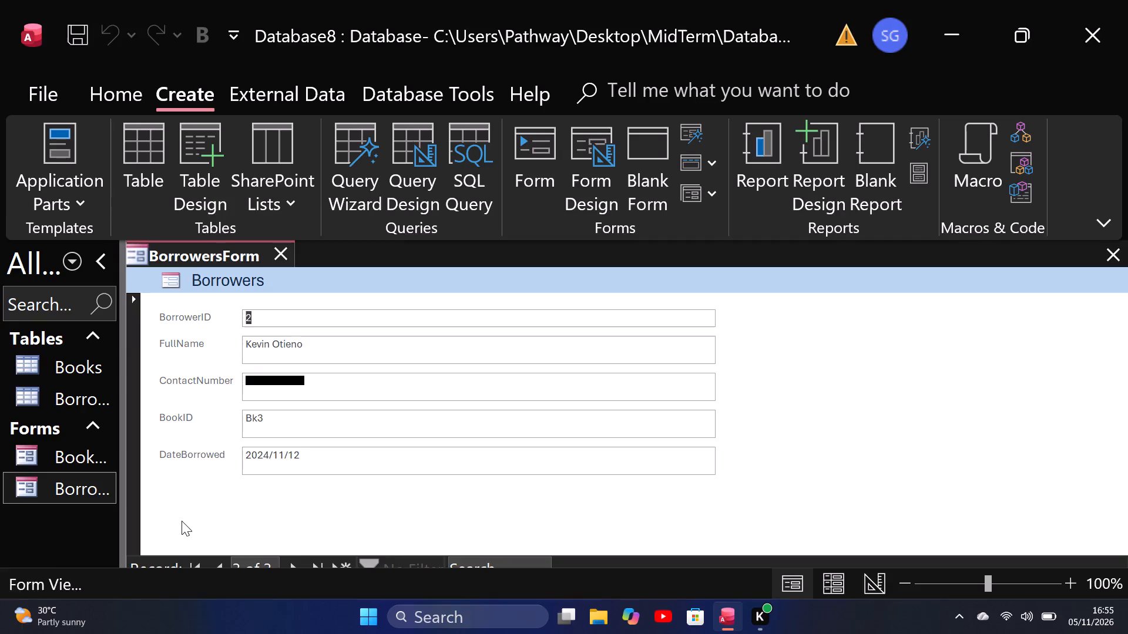
key("Left")
key("Left")
key("Left")
key("Left")
key("Left")
key("Left")
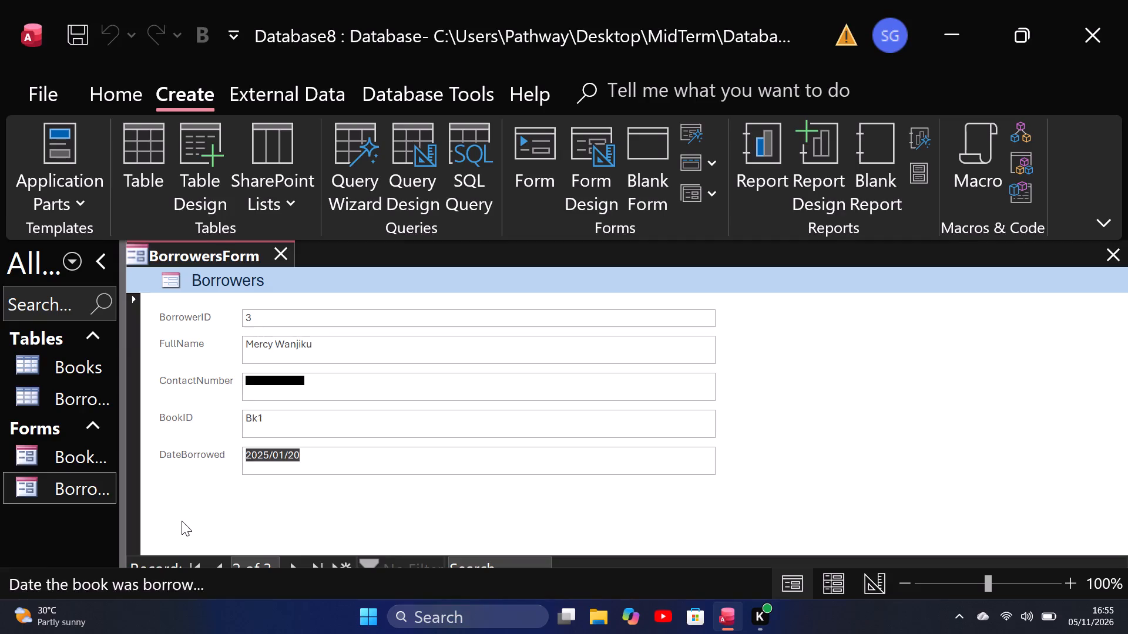
Go back through the borrower records to the first one and close the BorrowersForm form.
key("Left")
key("Left")
key("Left")
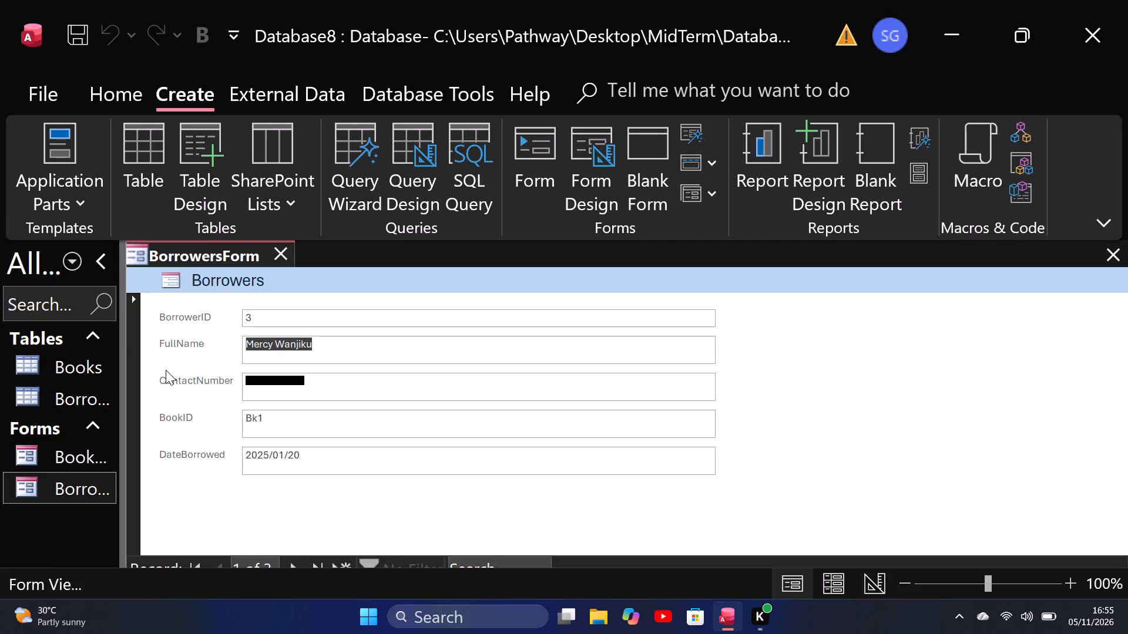
left_click(292, 238)
left_click(283, 244)
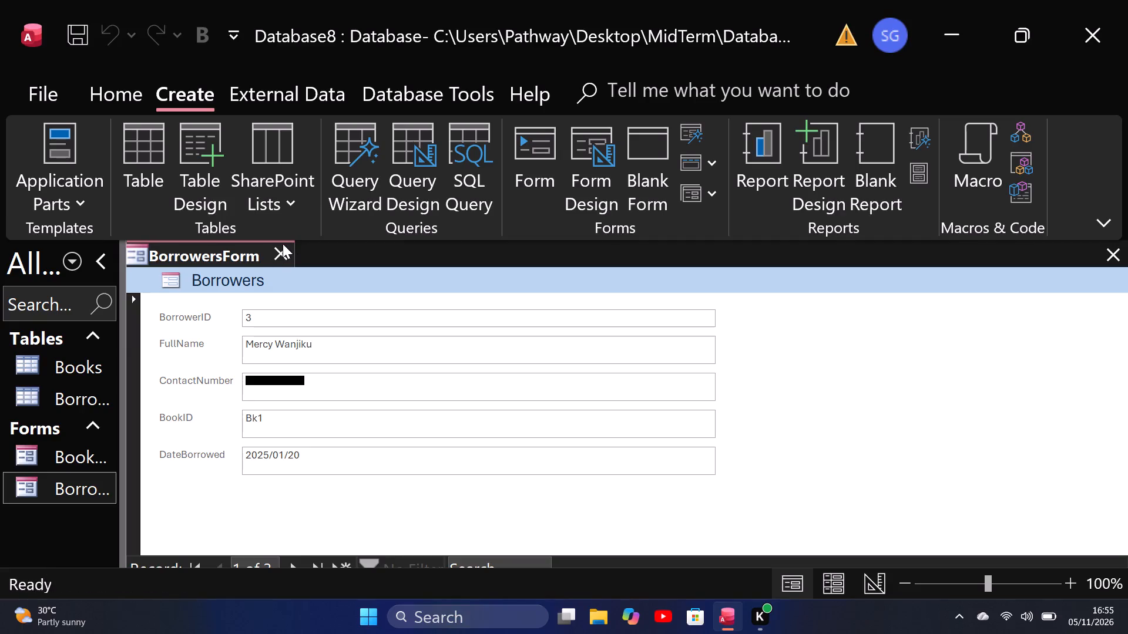
Open the Books table to examine its records.
double_click(79, 369)
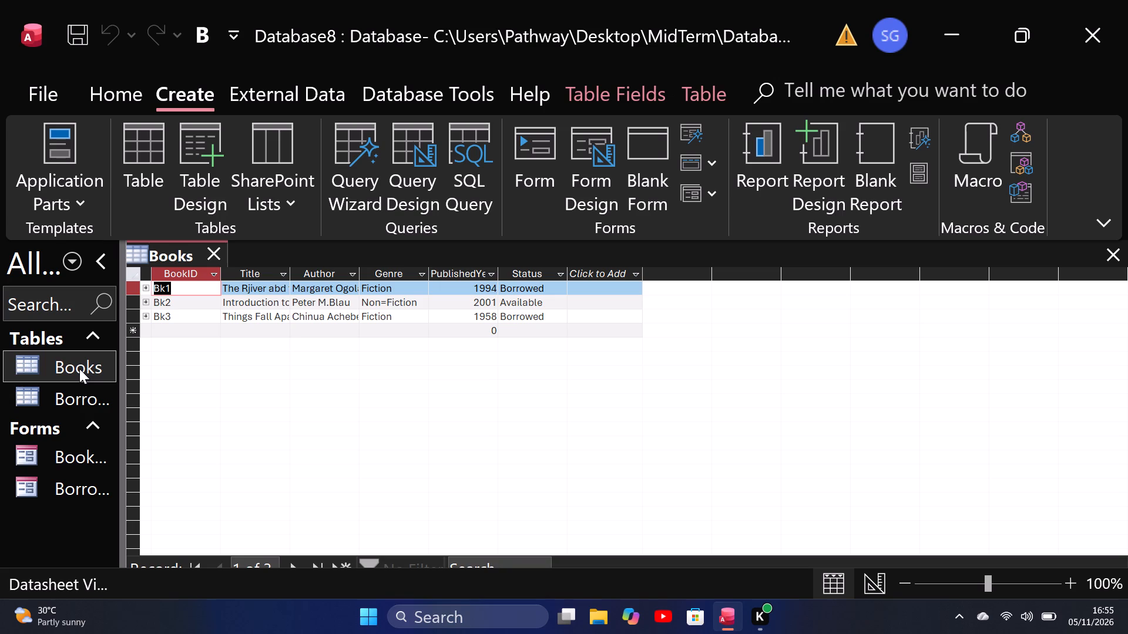
Close the Books table.
left_click_drag(226, 241, 216, 249)
left_click(216, 249)
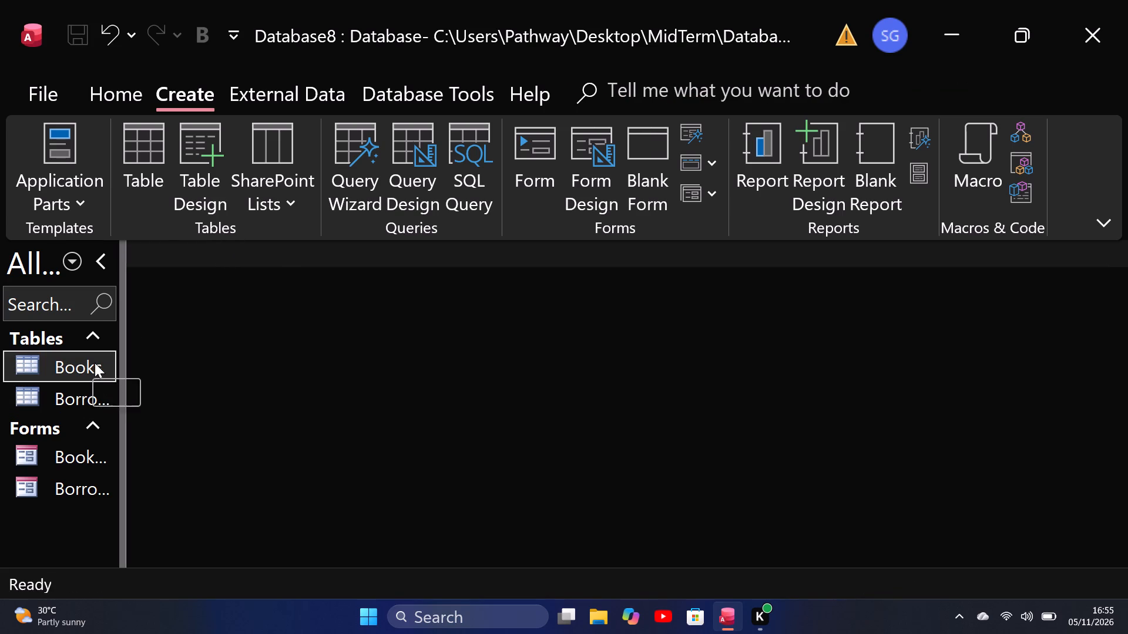
Start a new query with the Simple Query Wizard and choose the Borrowers table as the source of its fields.
left_click(351, 194)
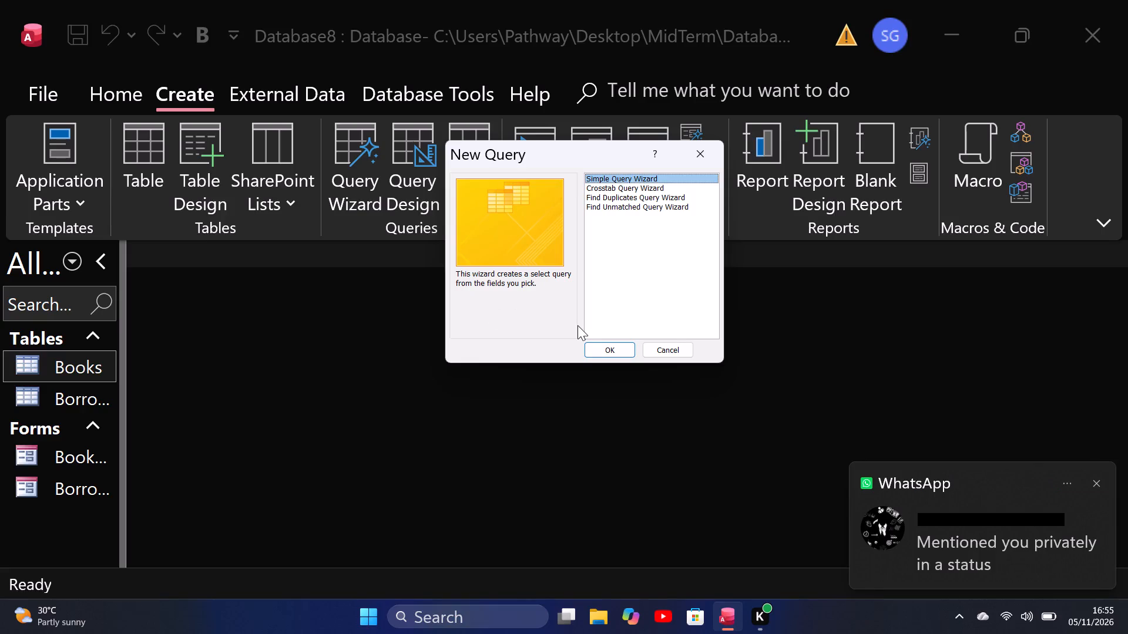
left_click(610, 356)
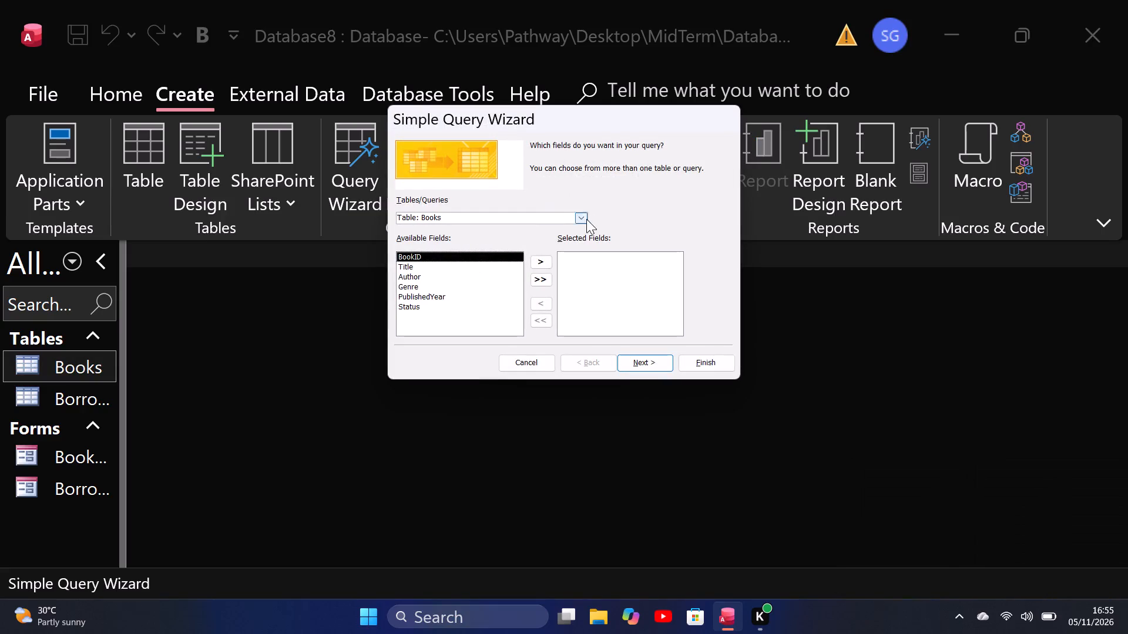
left_click_drag(574, 211, 583, 224)
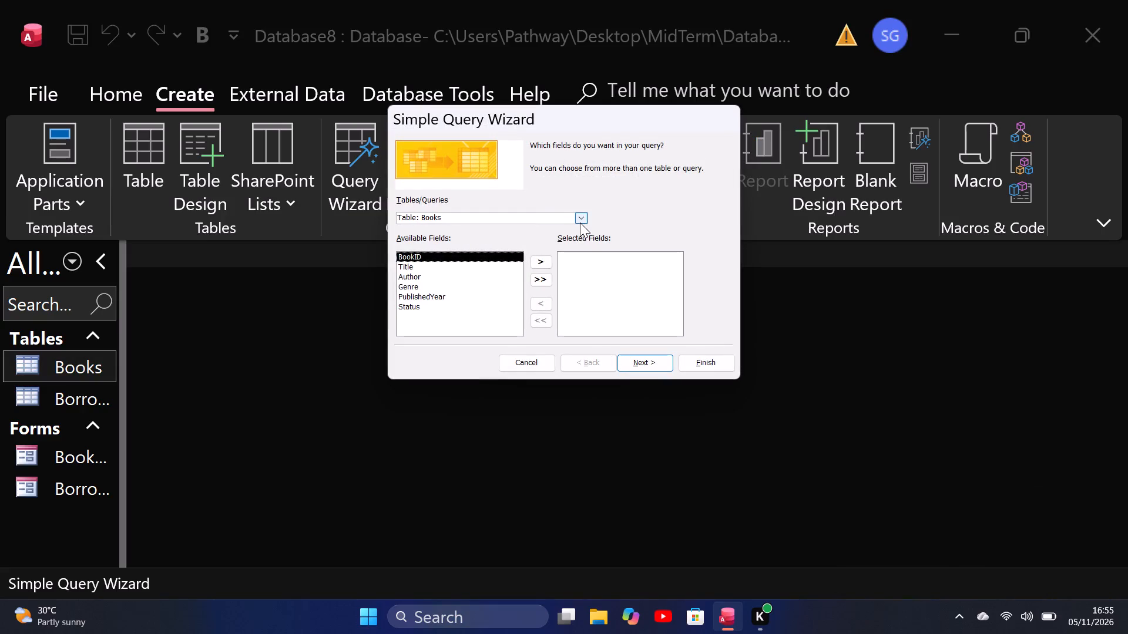
left_click(580, 222)
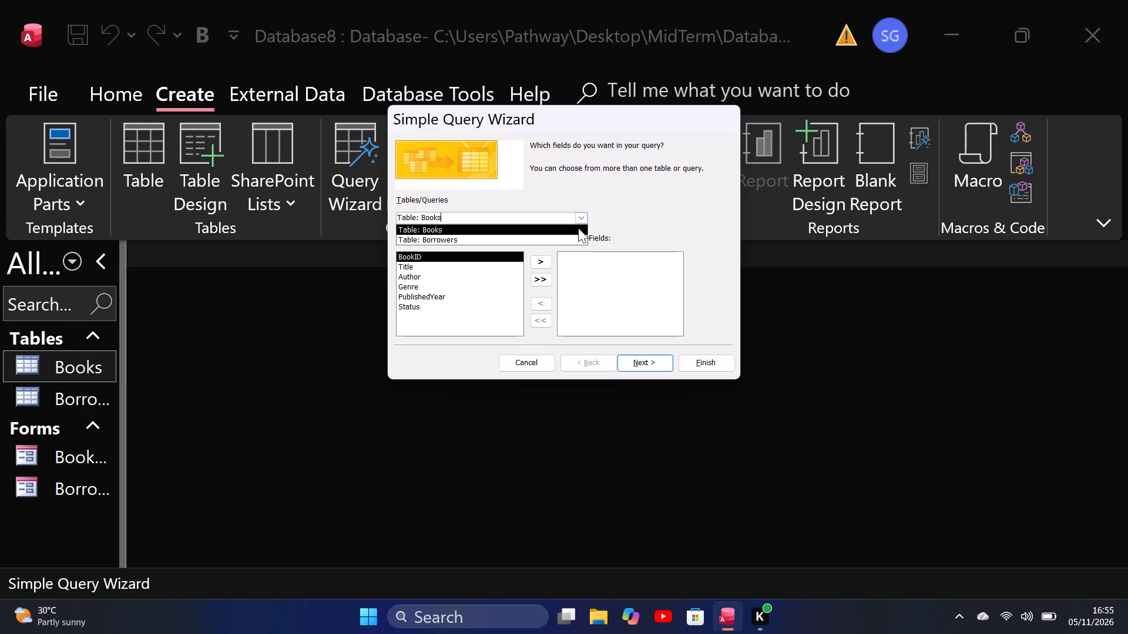
left_click(574, 241)
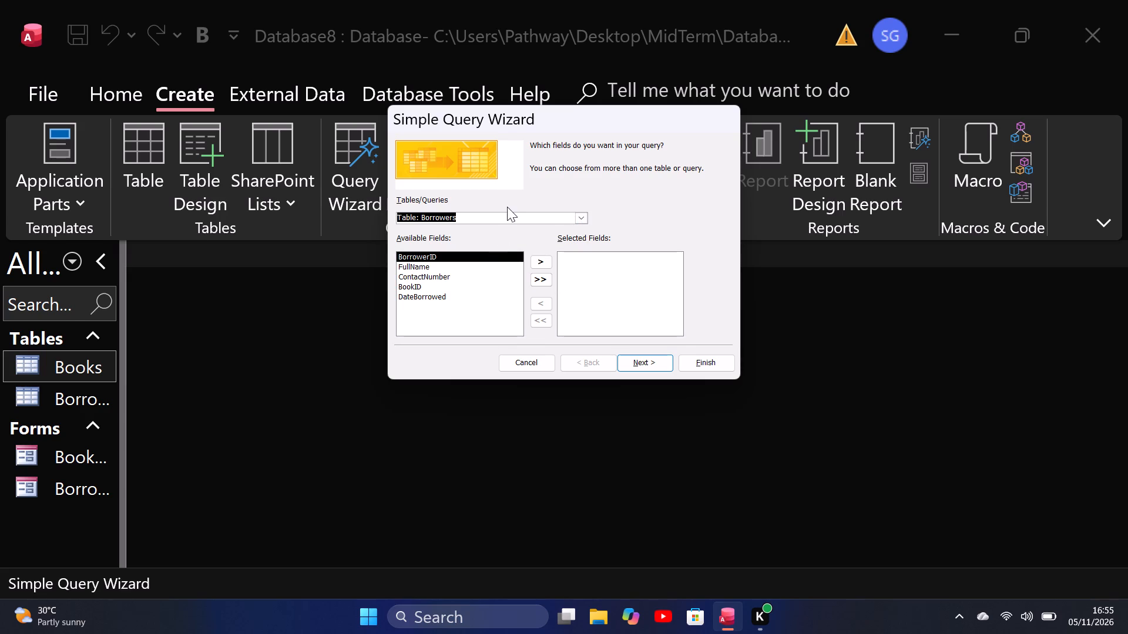
Start a simple query with the FullName field from the Borrowers table.
left_click(582, 216)
left_click(572, 231)
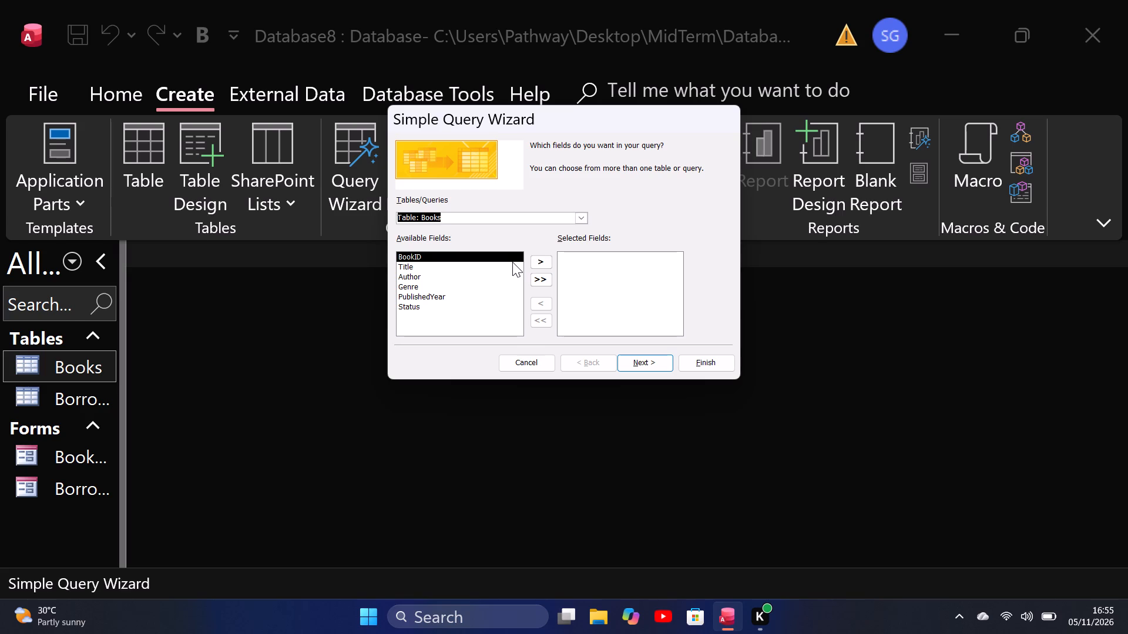
left_click(479, 261)
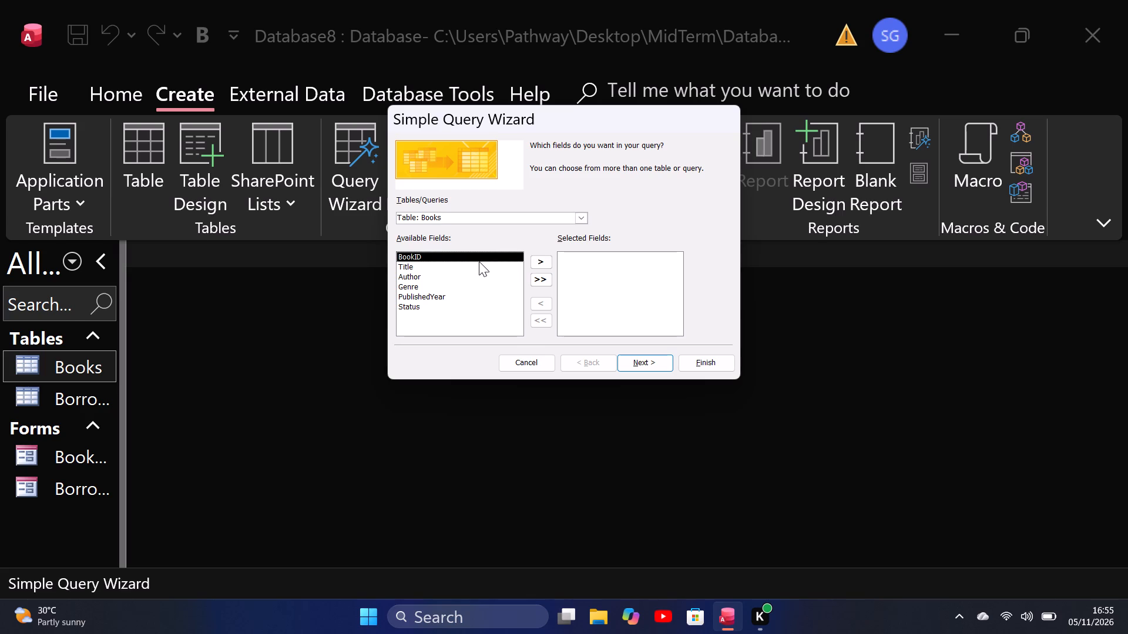
left_click(583, 218)
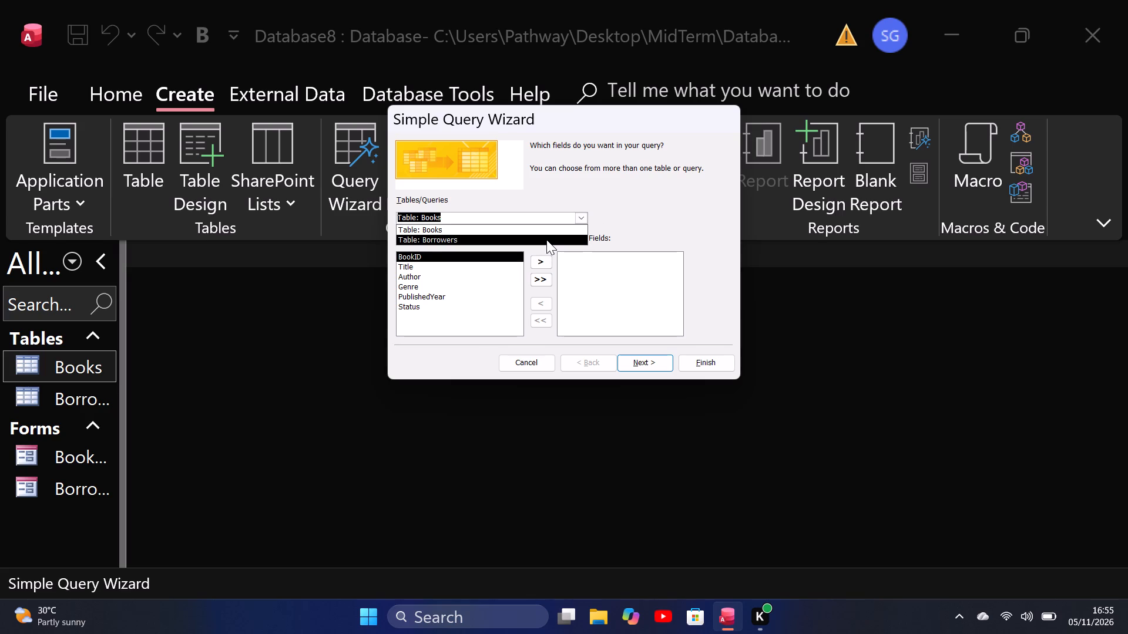
left_click(546, 240)
left_click(518, 270)
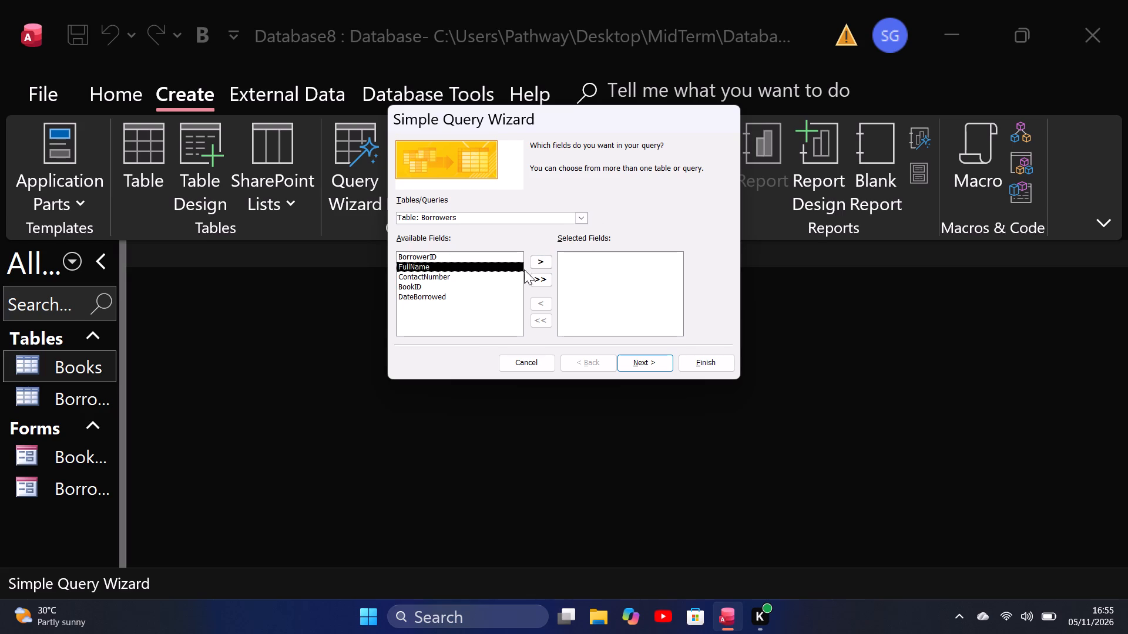
left_click(544, 264)
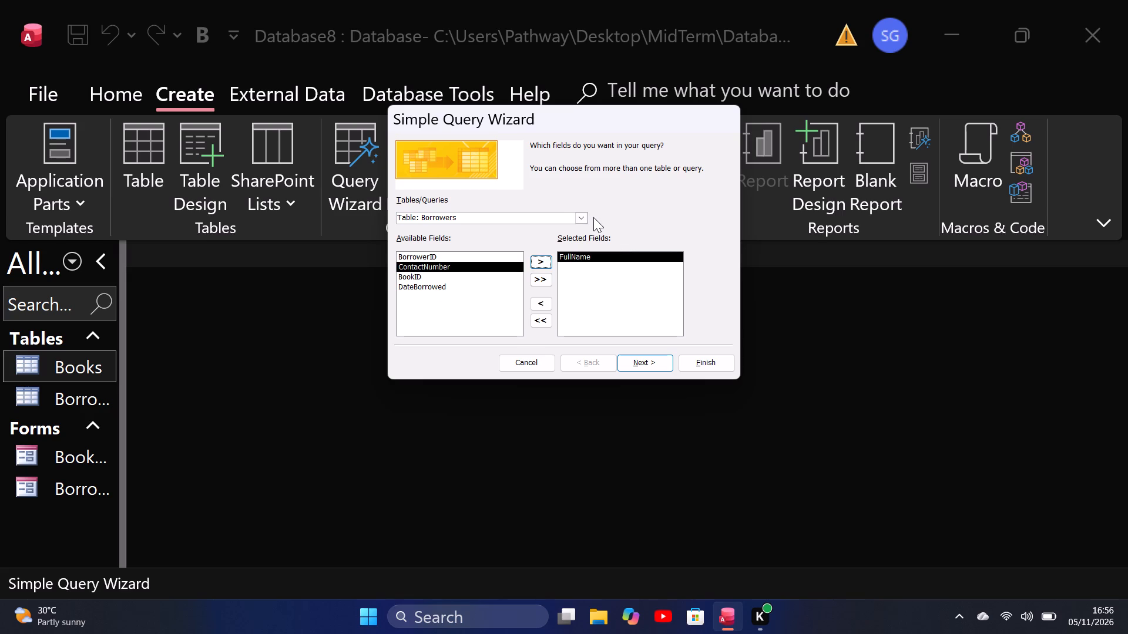
Add the Title, Author, Genre and Status fields from the Books table to the query after FullName.
left_click(586, 217)
left_click(567, 220)
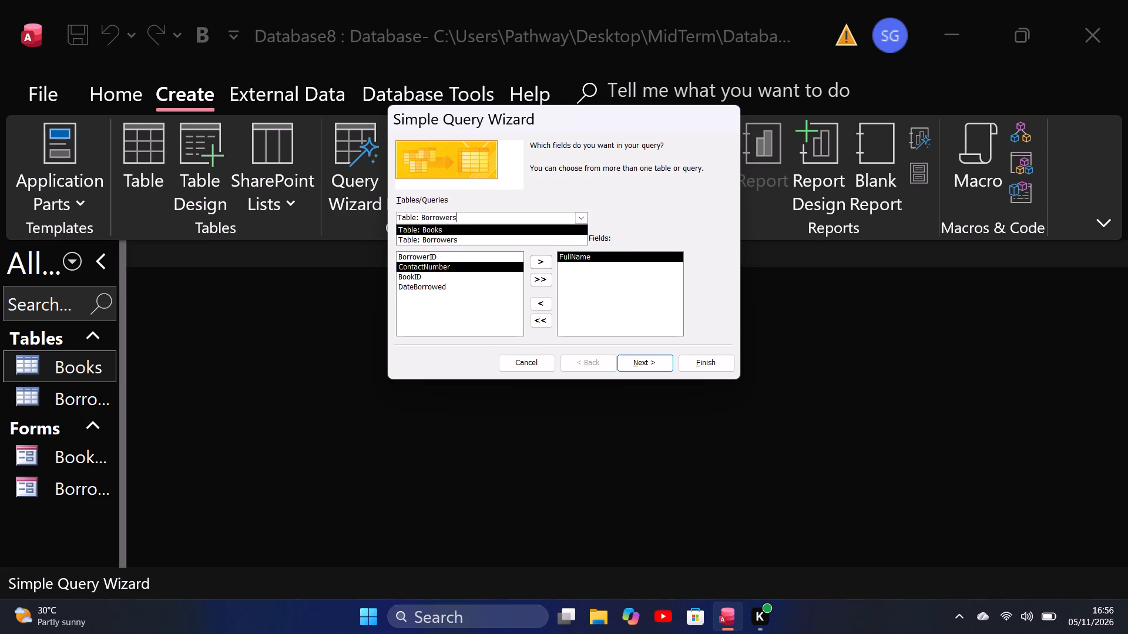
left_click(538, 226)
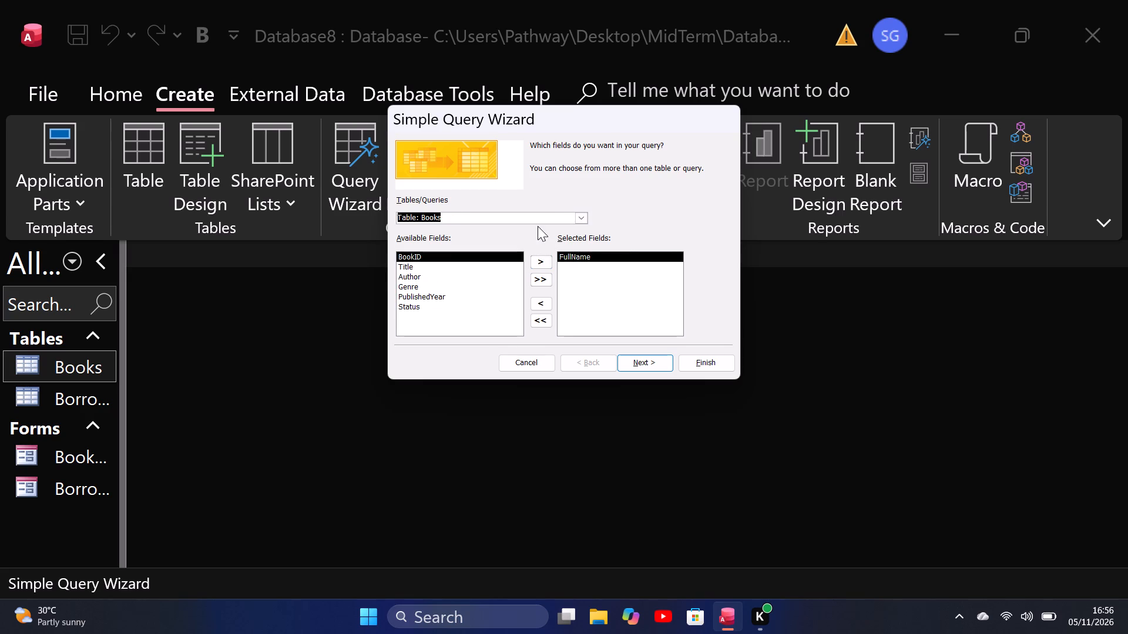
left_click(495, 261)
left_click(495, 261)
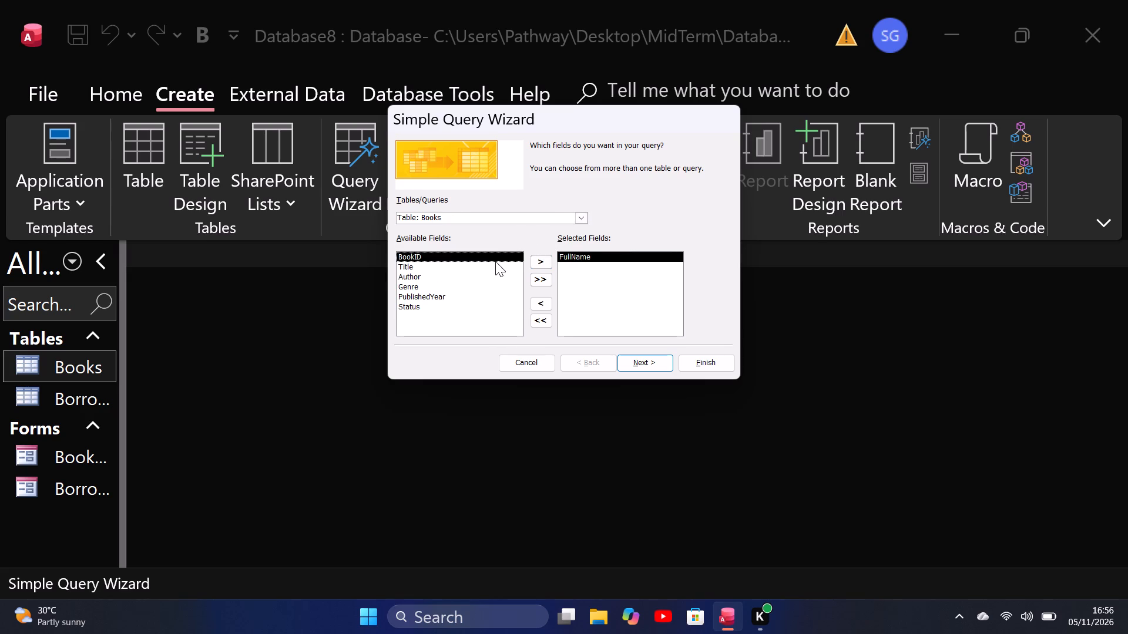
left_click(495, 262)
left_click(495, 262)
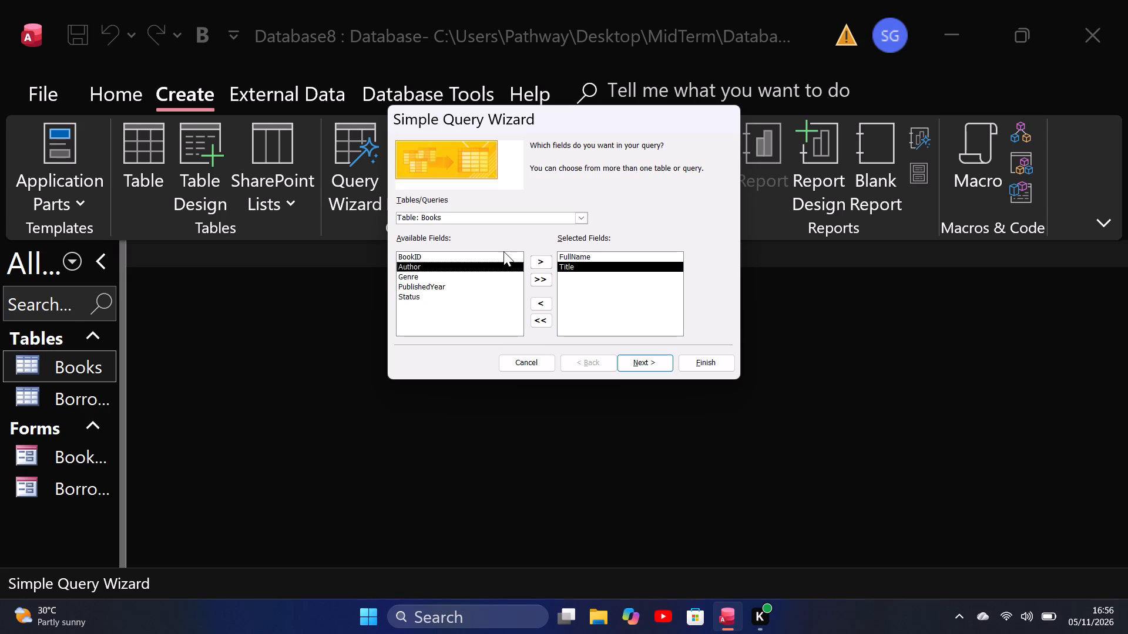
left_click(534, 260)
left_click(534, 260)
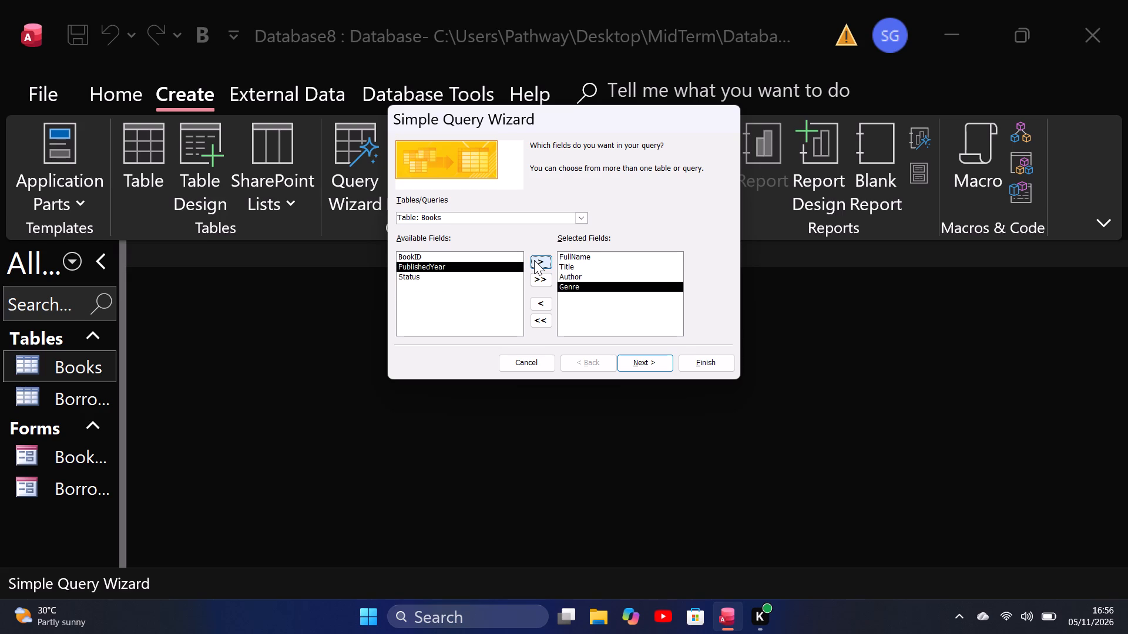
left_click(502, 276)
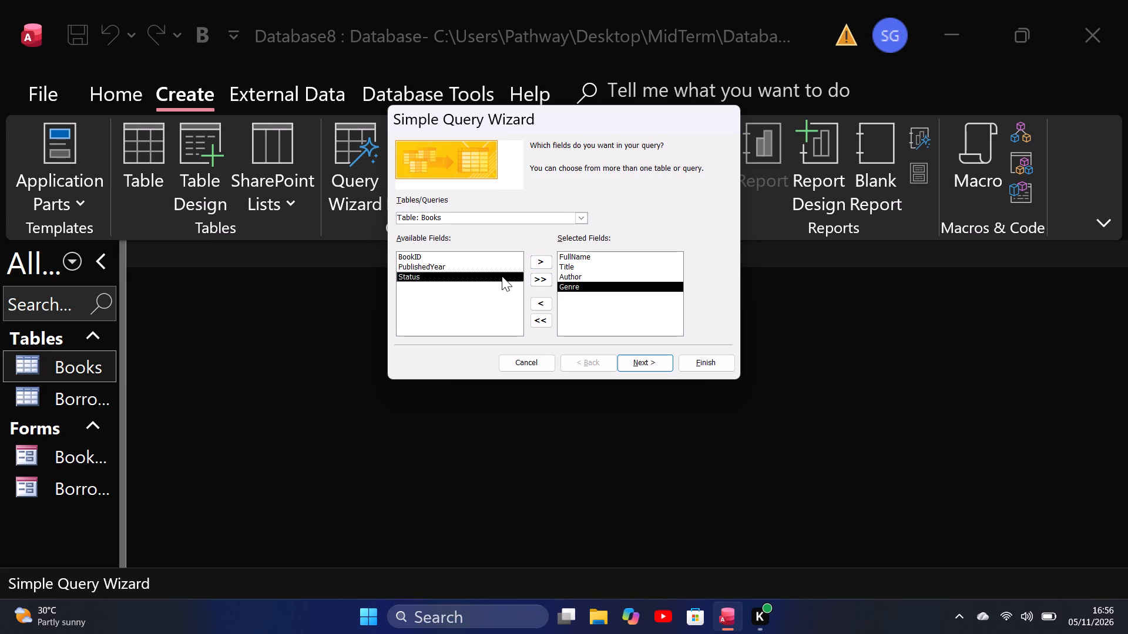
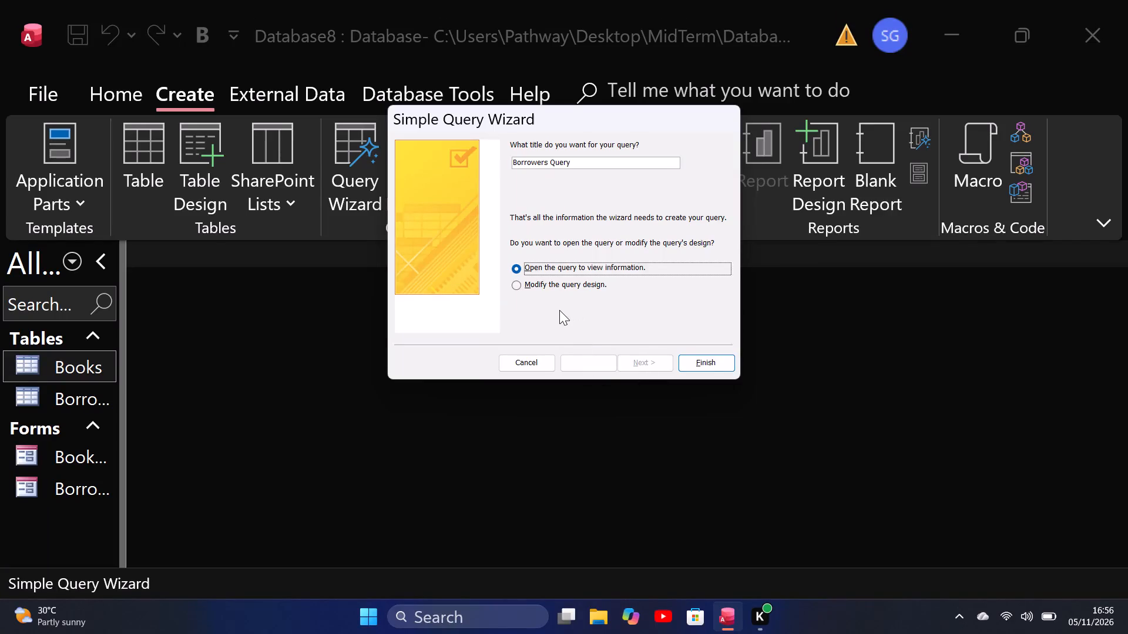
Finish the simple query, keeping the suggested title and choosing to modify the query design.
left_click(523, 283)
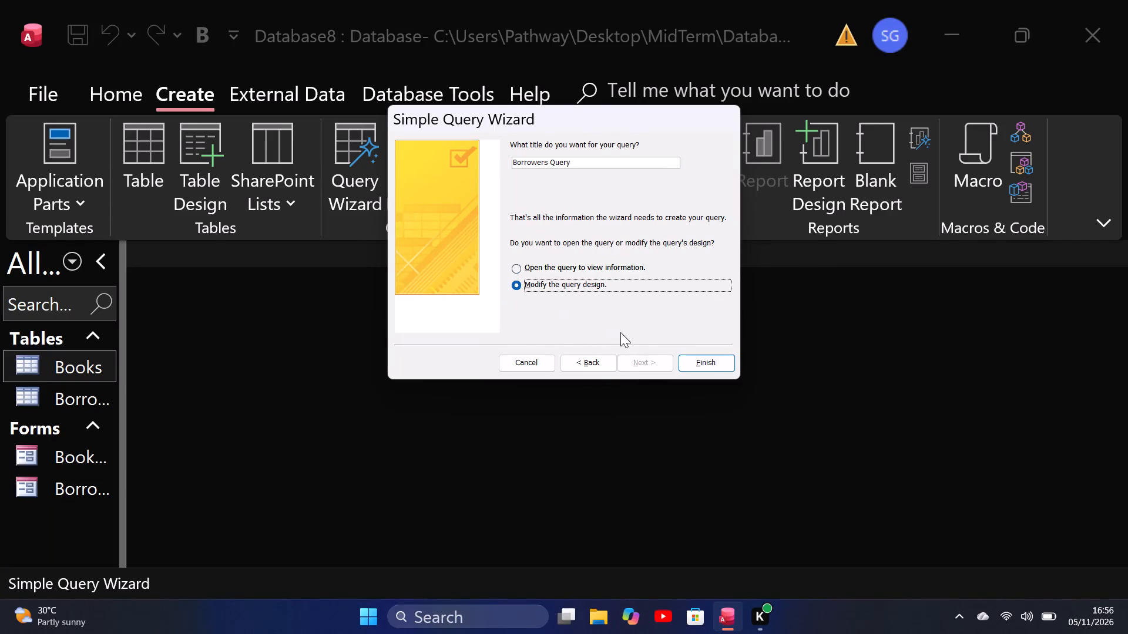
left_click(694, 370)
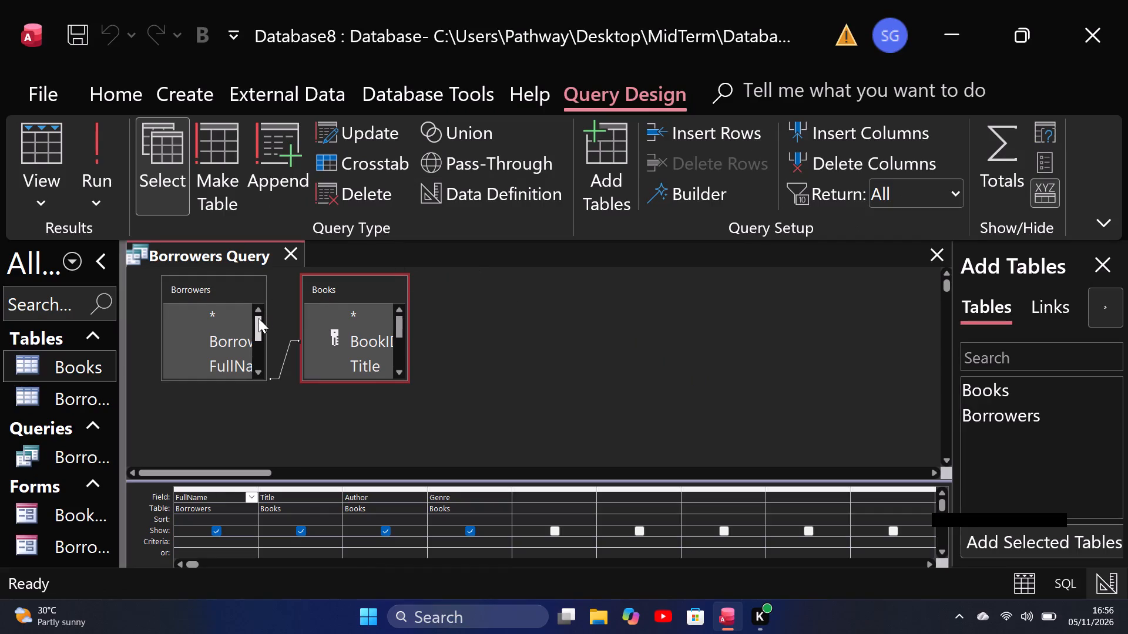
Examine the field lists of the Borrowers and Books tables in the query design.
left_click_drag(257, 322, 258, 351)
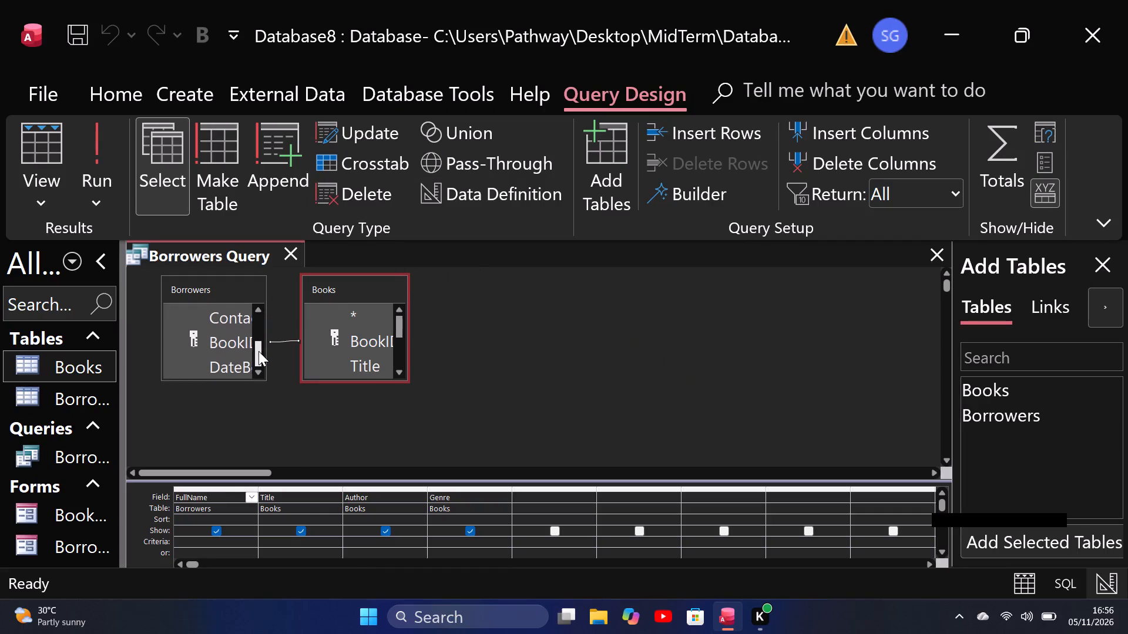
left_click_drag(258, 351, 265, 339)
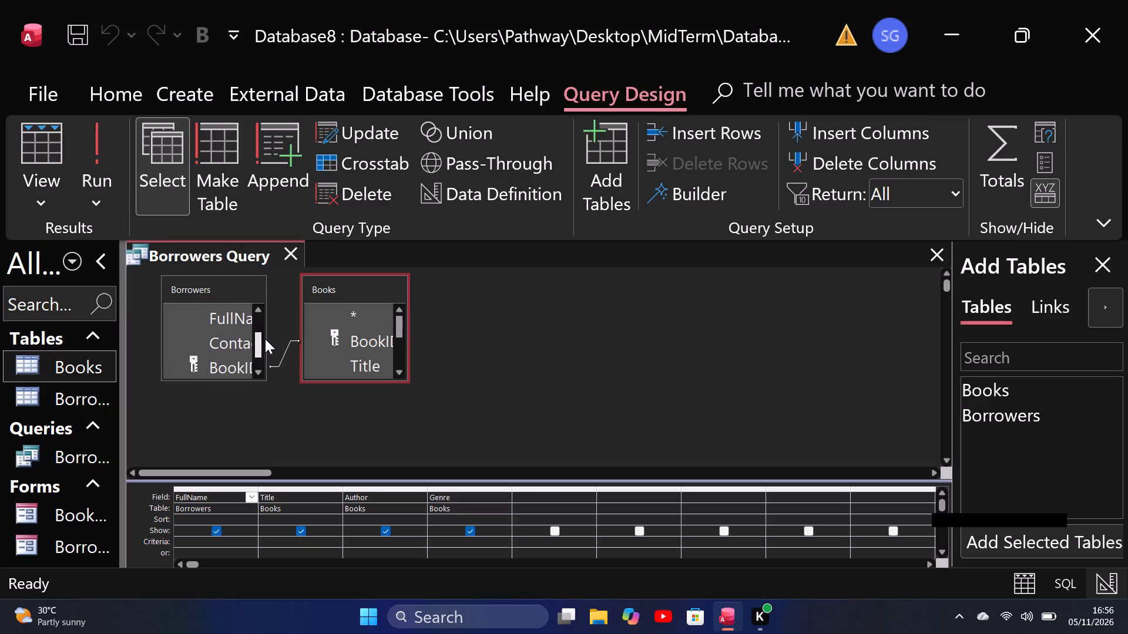
left_click_drag(265, 339, 270, 321)
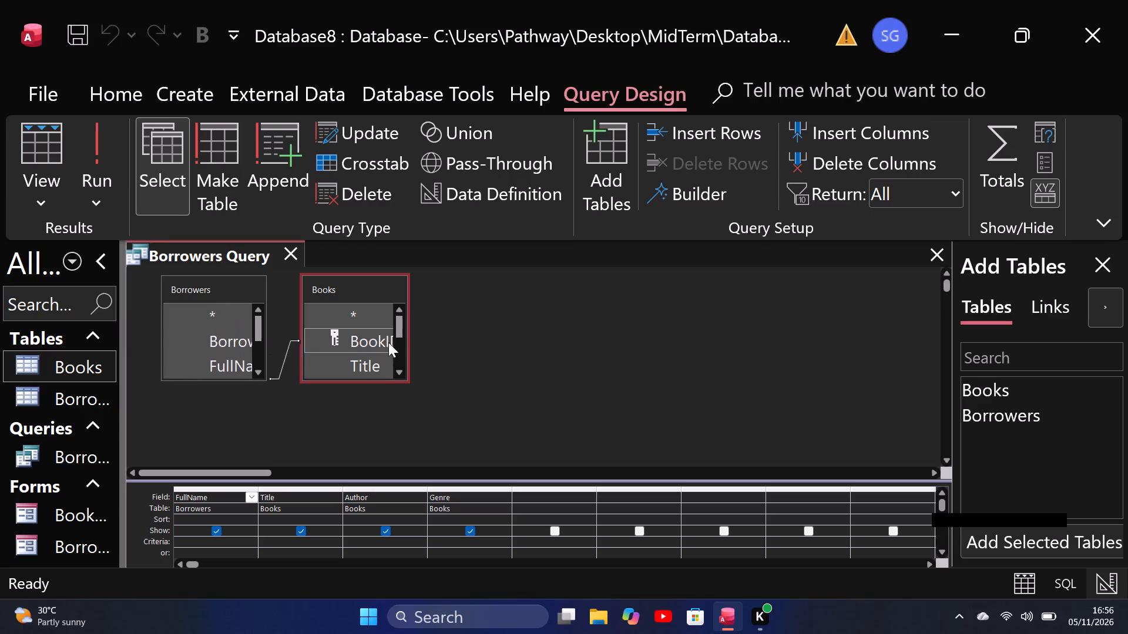
left_click_drag(399, 316, 398, 340)
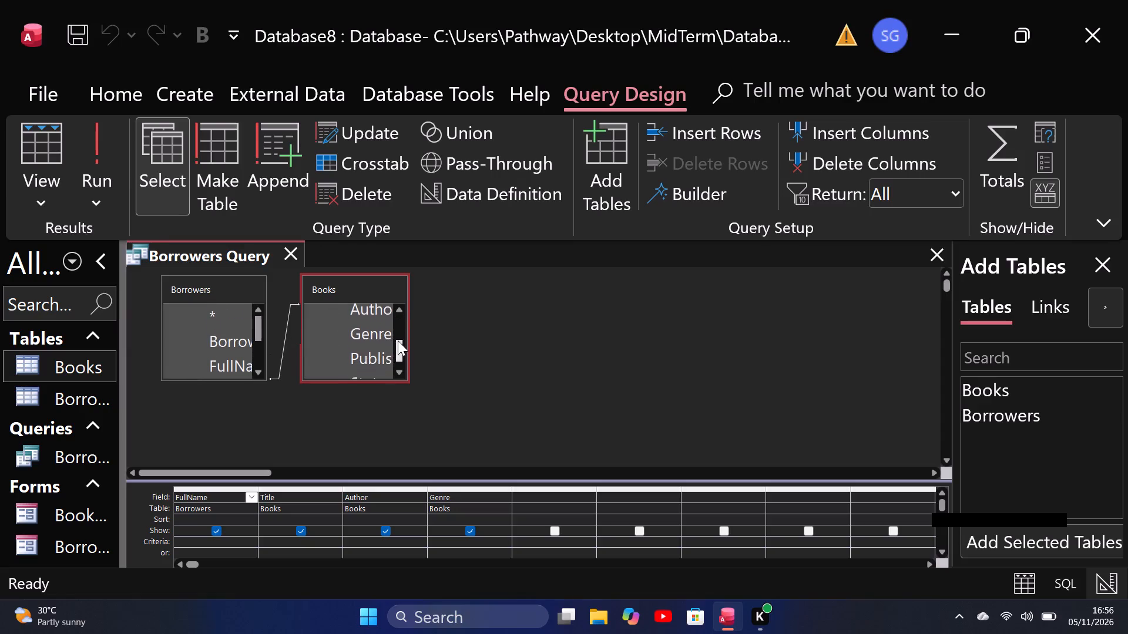
left_click_drag(398, 340, 412, 320)
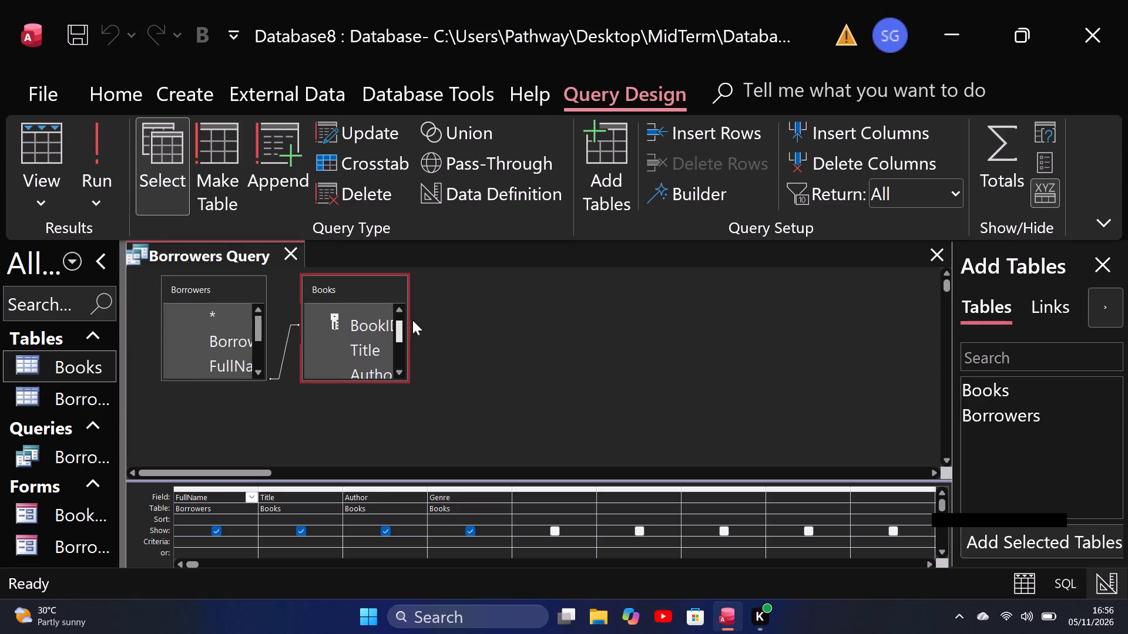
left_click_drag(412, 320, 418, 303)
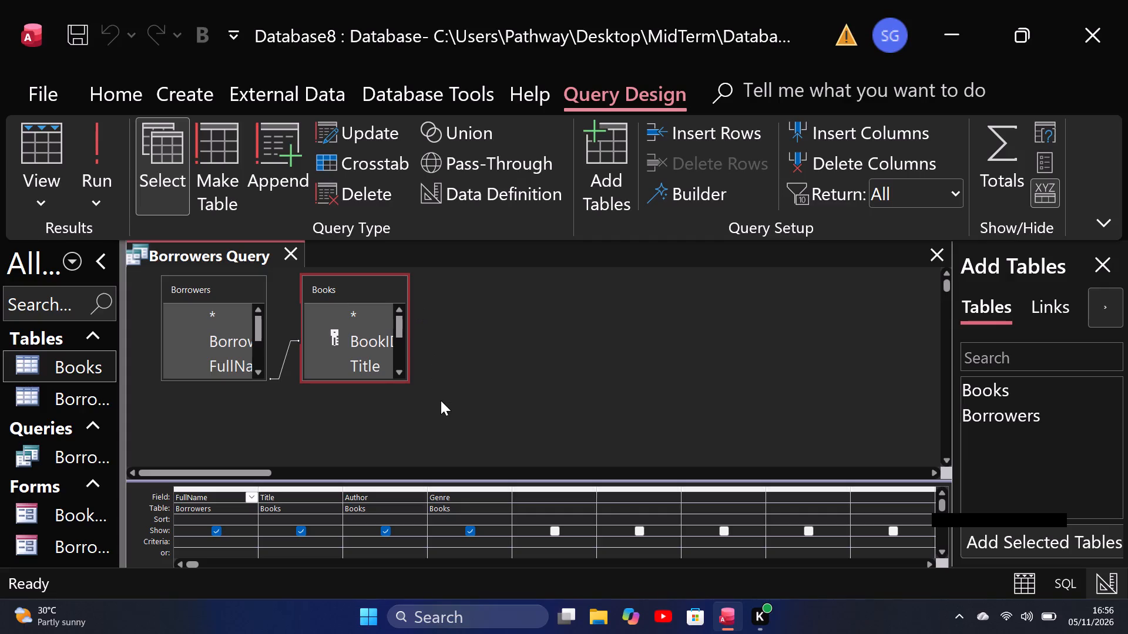
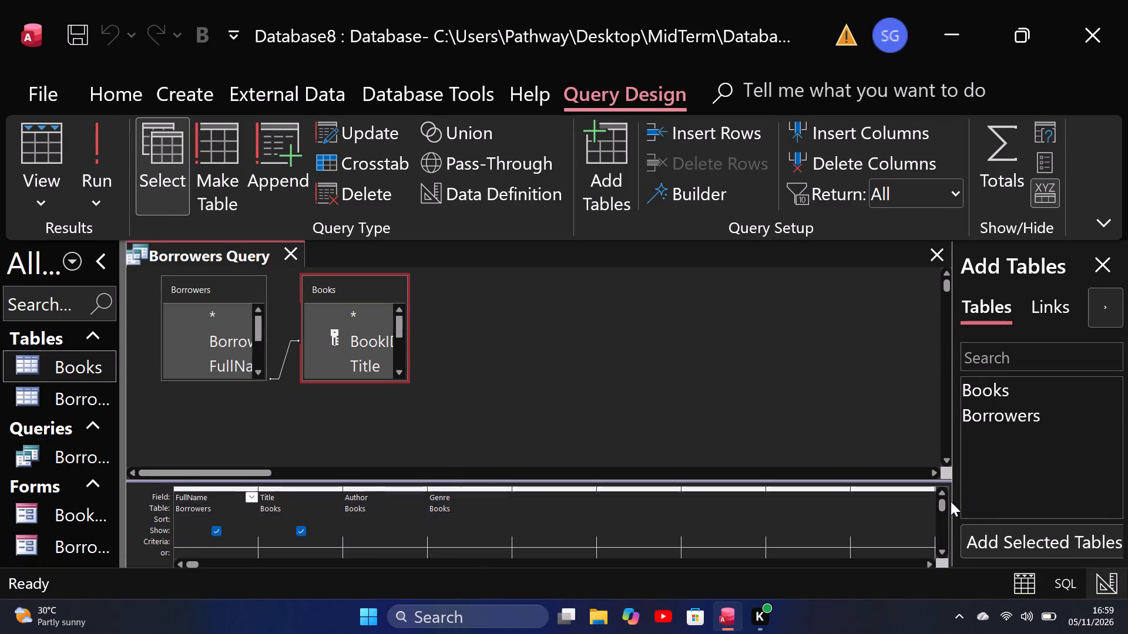
Go to the criteria entry for the Genre field in the Borrowers Query design grid.
left_click_drag(946, 501, 946, 511)
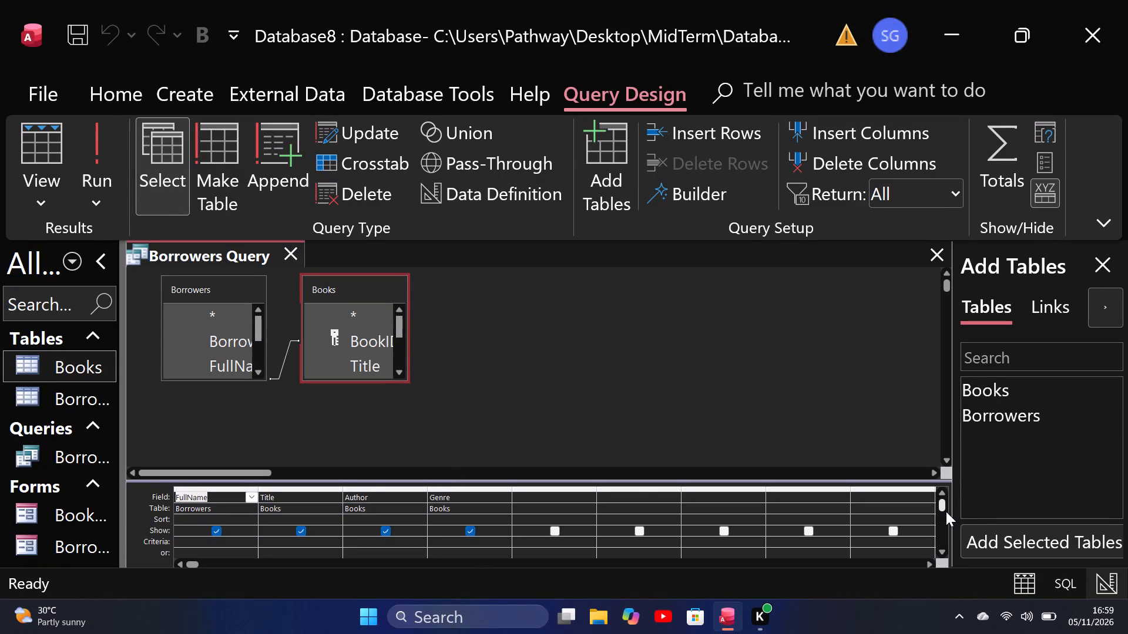
left_click_drag(946, 511, 939, 558)
left_click(479, 544)
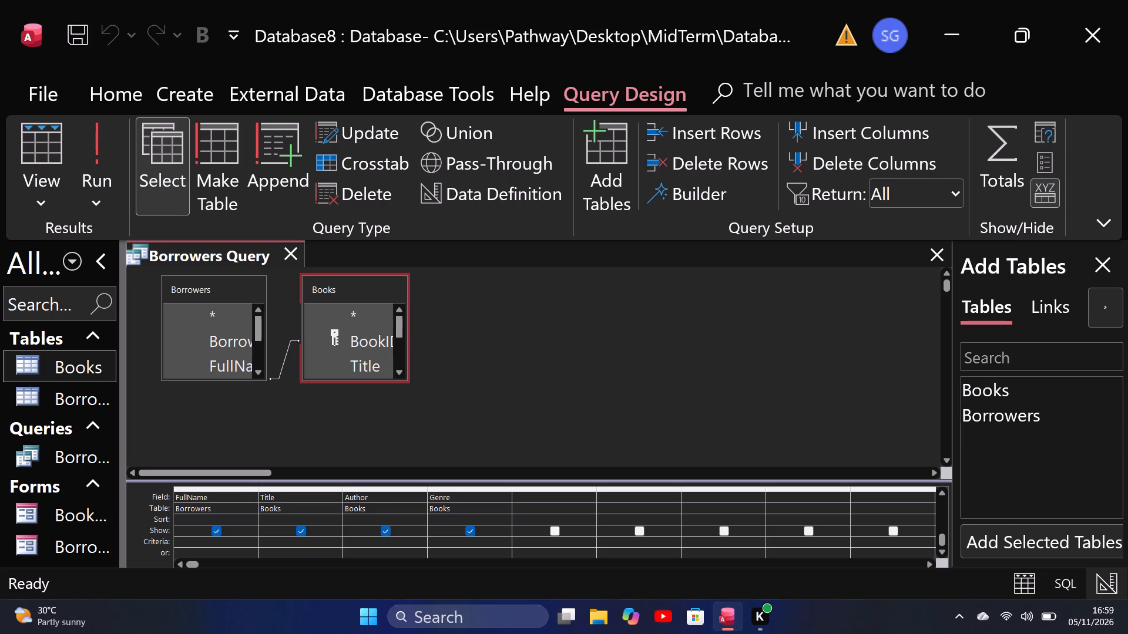
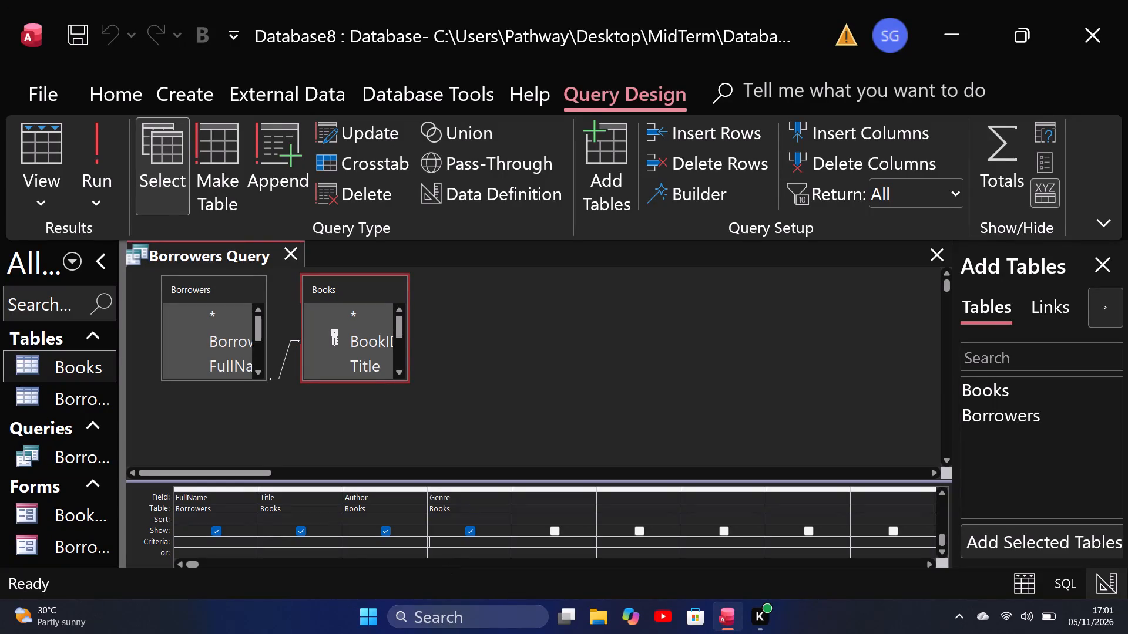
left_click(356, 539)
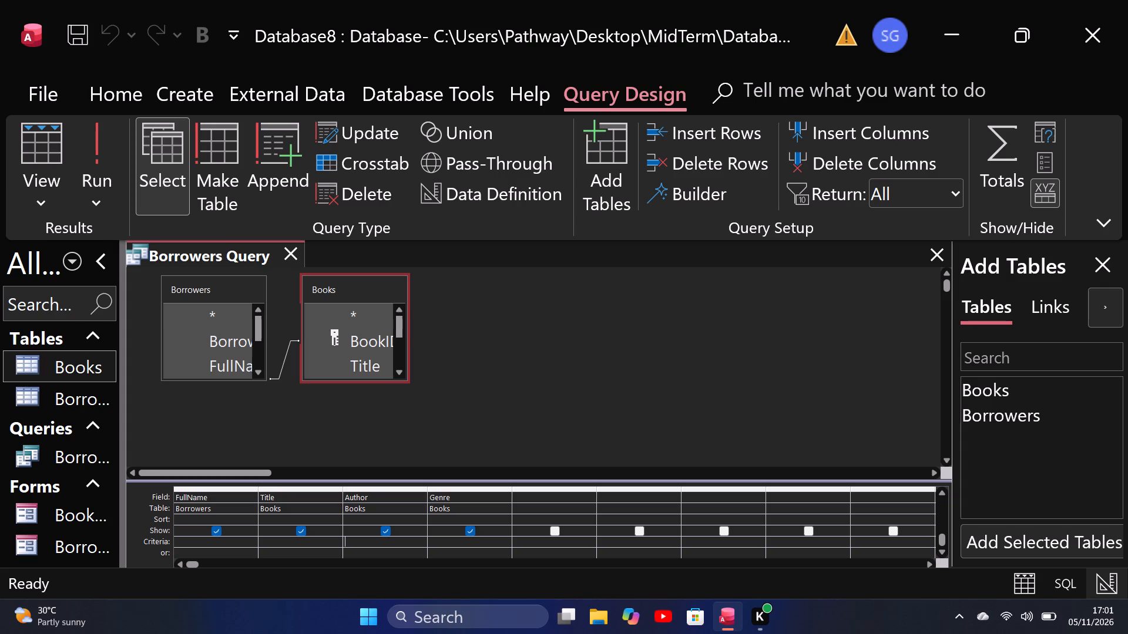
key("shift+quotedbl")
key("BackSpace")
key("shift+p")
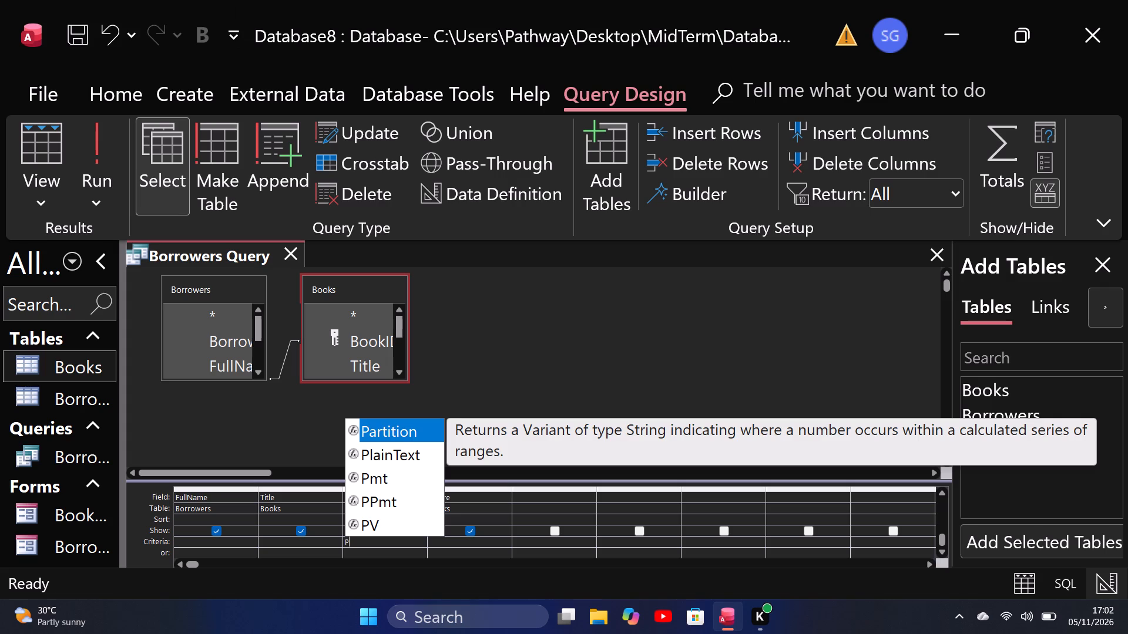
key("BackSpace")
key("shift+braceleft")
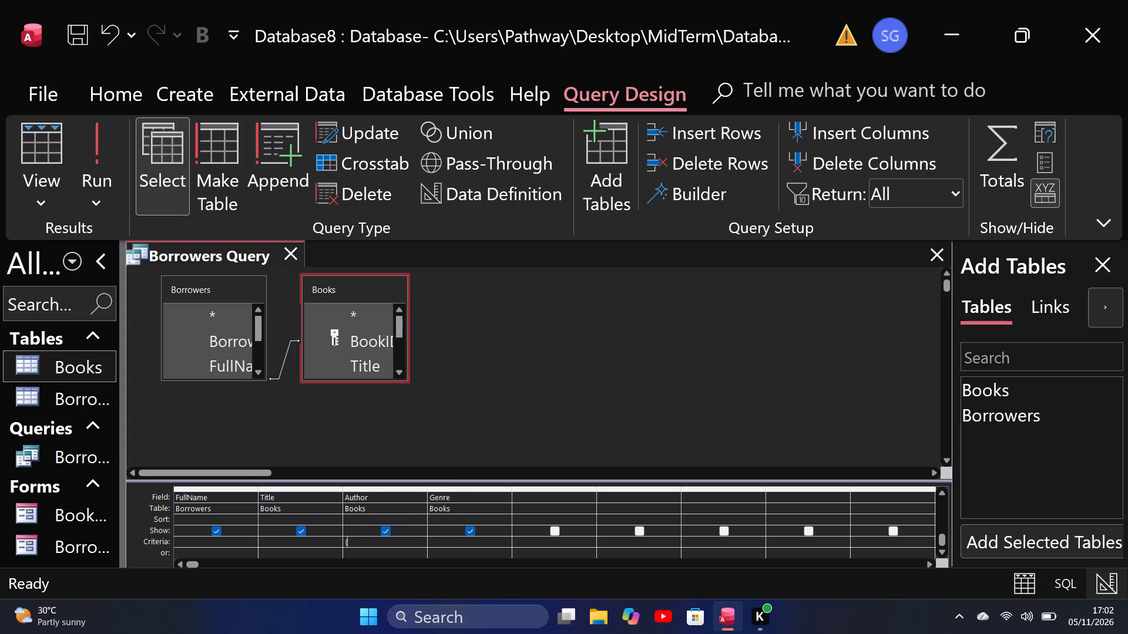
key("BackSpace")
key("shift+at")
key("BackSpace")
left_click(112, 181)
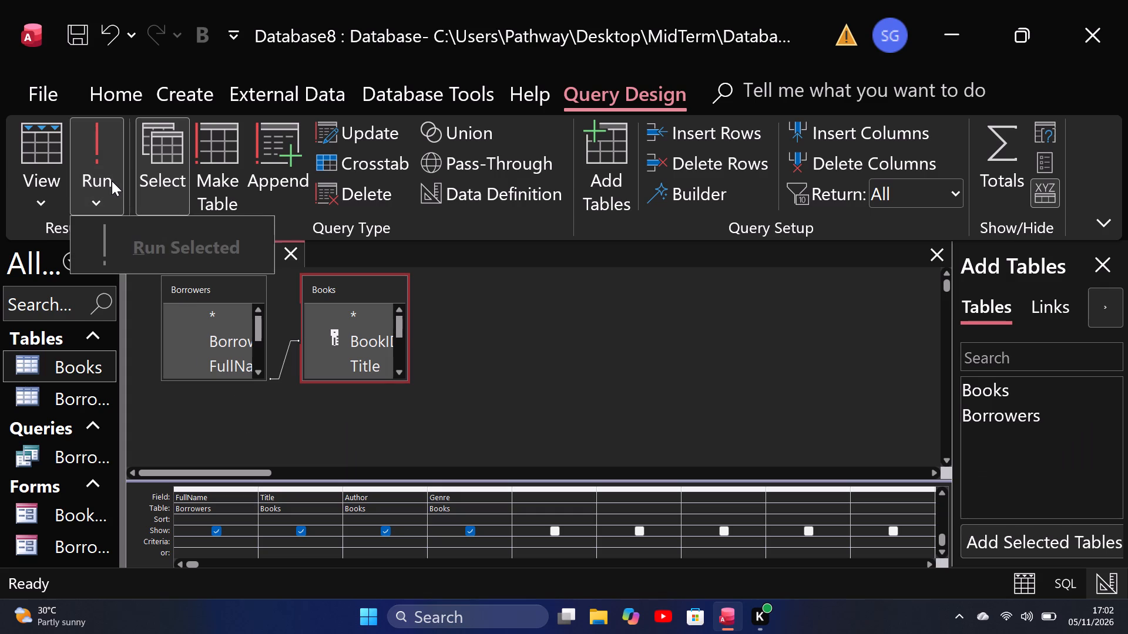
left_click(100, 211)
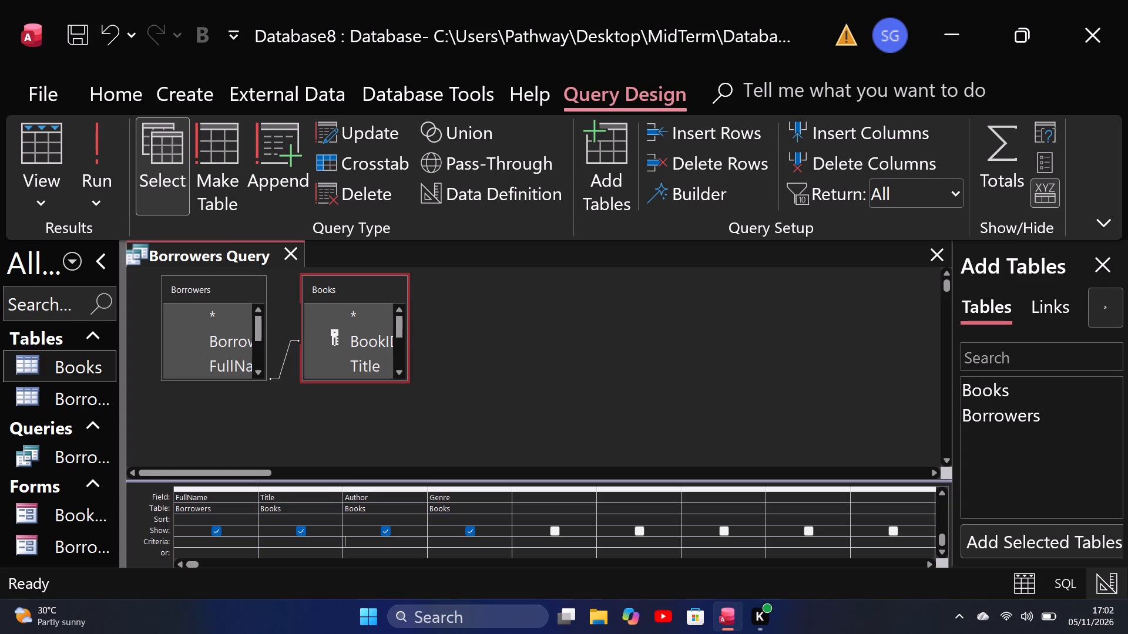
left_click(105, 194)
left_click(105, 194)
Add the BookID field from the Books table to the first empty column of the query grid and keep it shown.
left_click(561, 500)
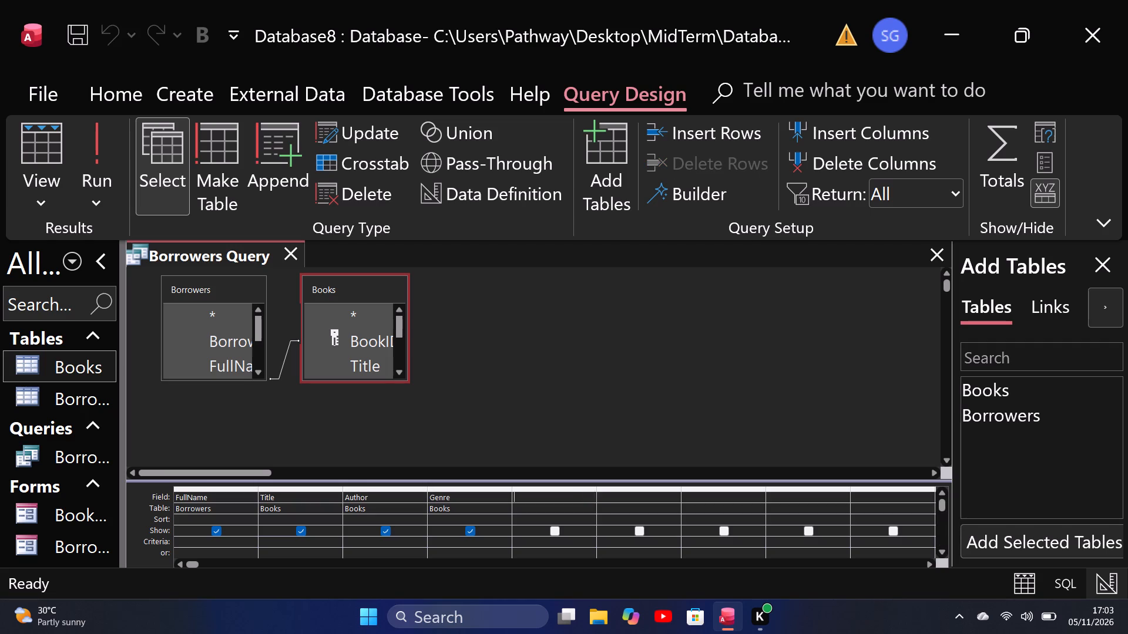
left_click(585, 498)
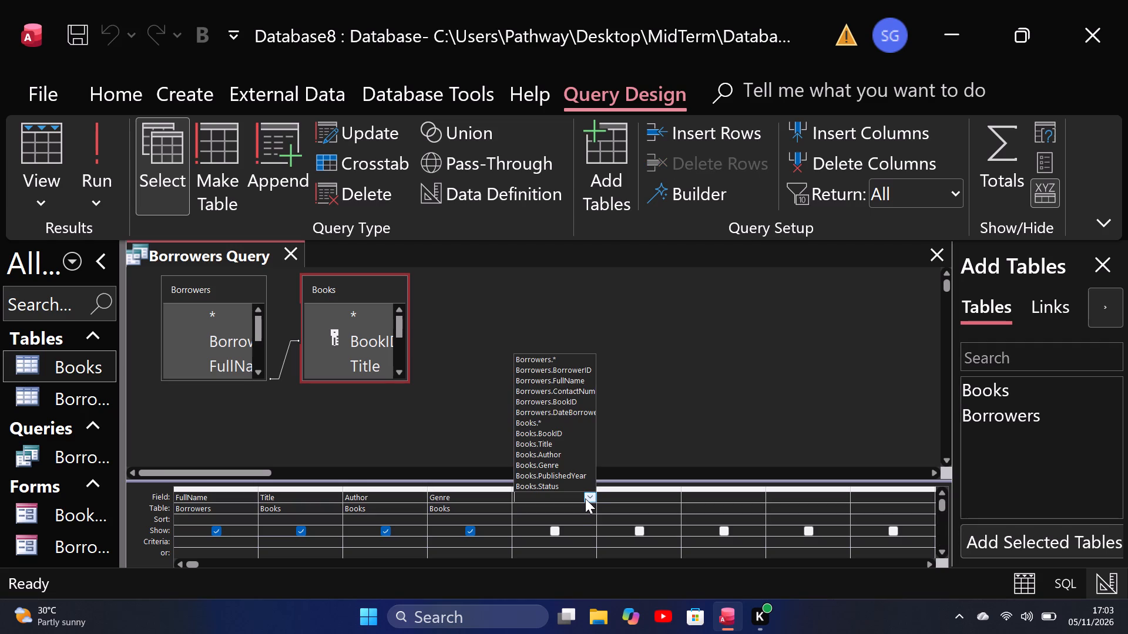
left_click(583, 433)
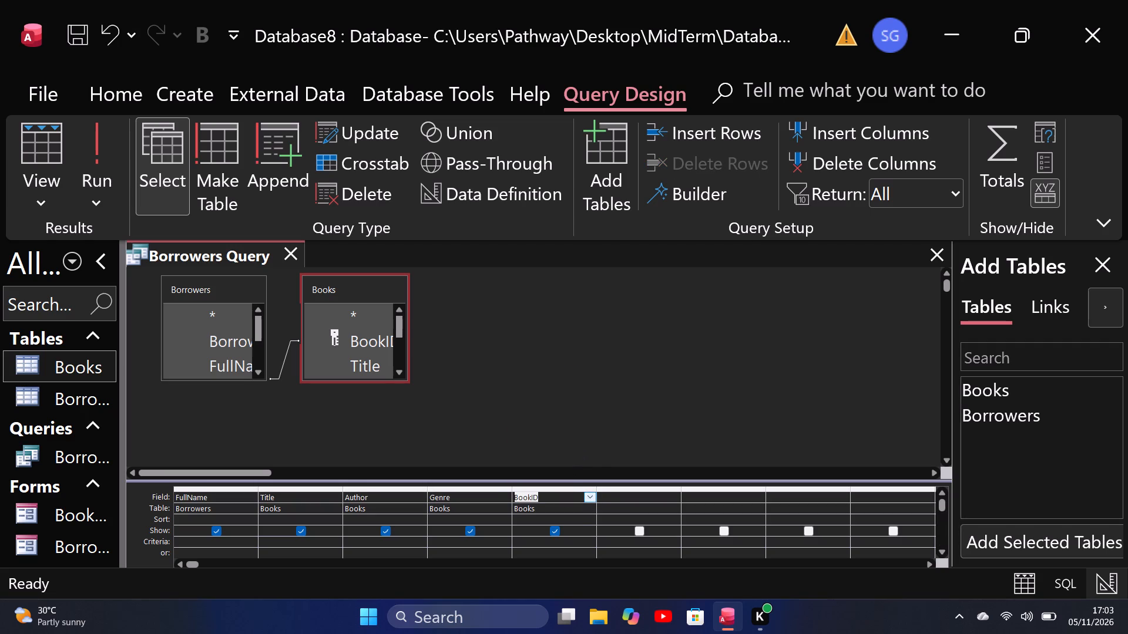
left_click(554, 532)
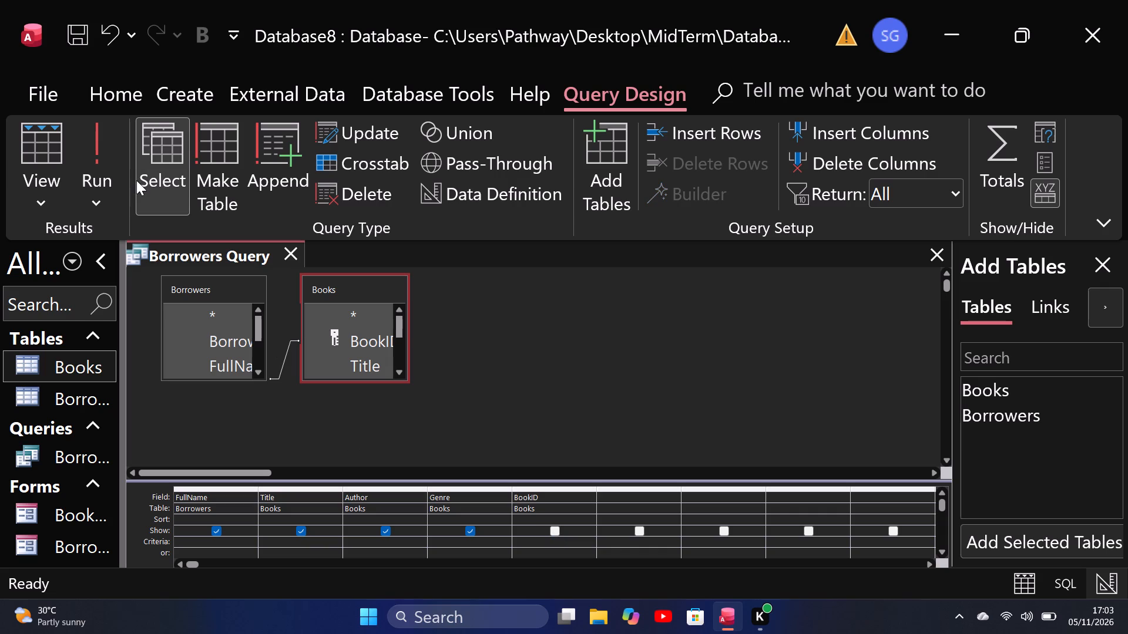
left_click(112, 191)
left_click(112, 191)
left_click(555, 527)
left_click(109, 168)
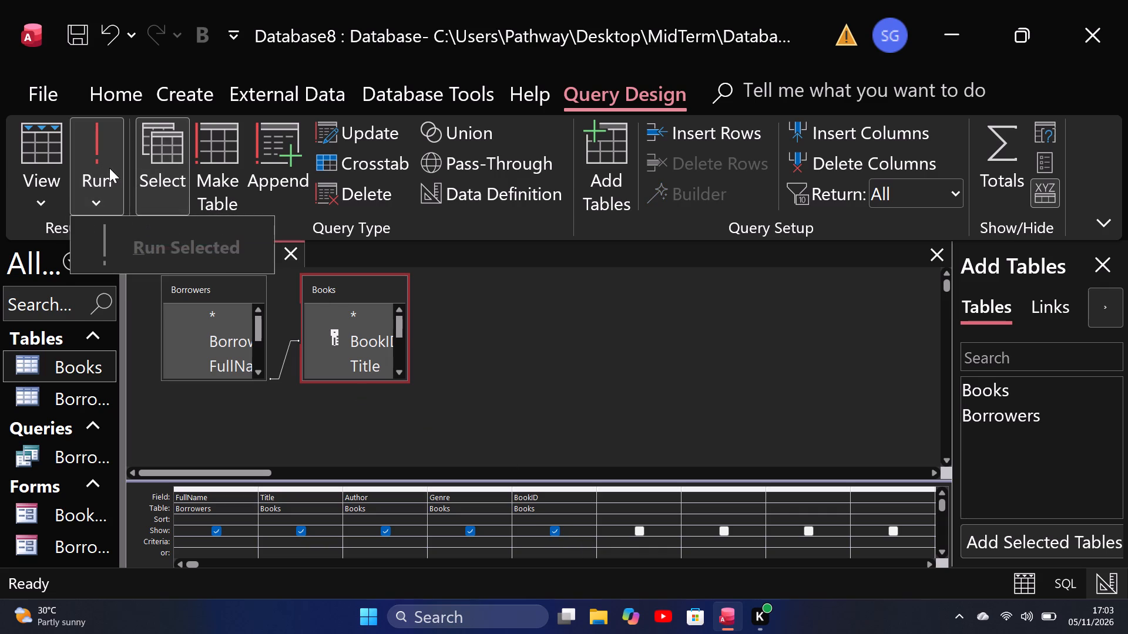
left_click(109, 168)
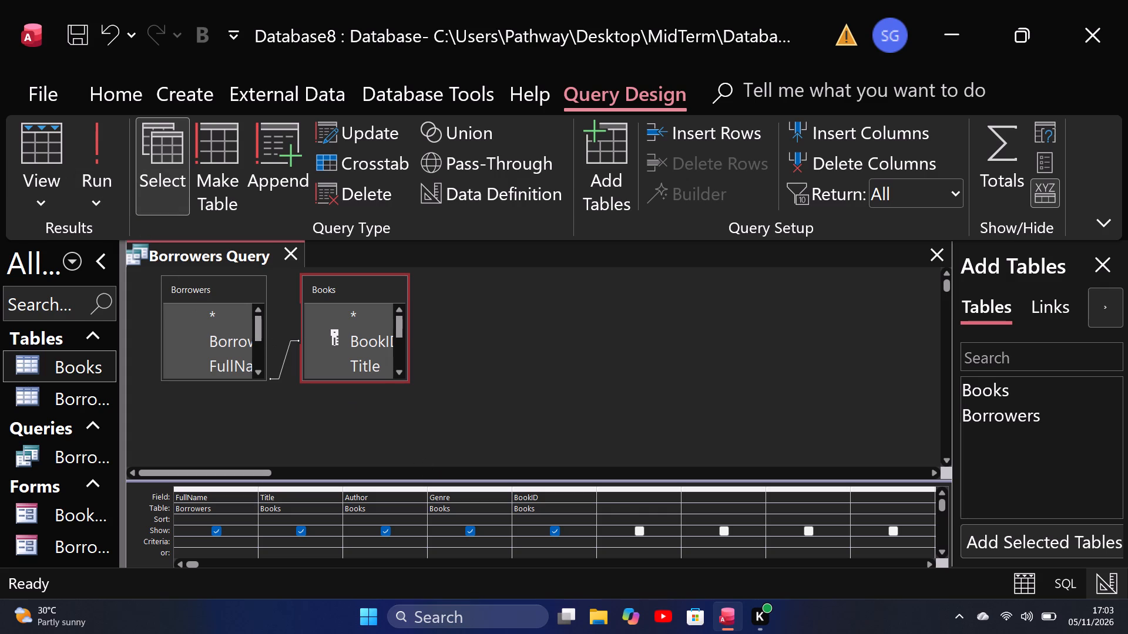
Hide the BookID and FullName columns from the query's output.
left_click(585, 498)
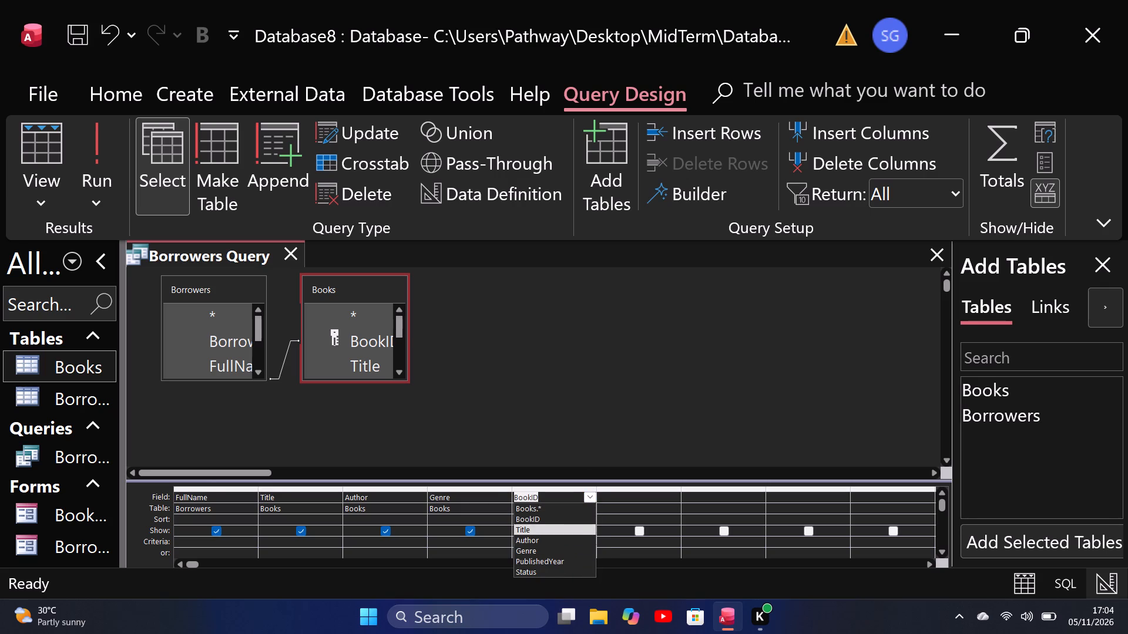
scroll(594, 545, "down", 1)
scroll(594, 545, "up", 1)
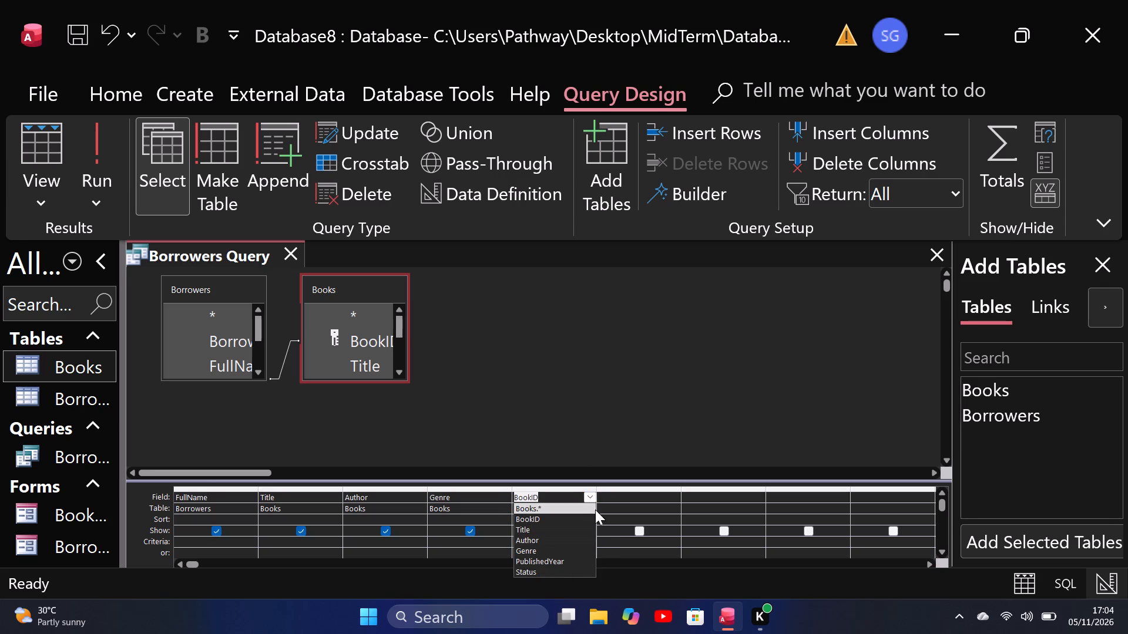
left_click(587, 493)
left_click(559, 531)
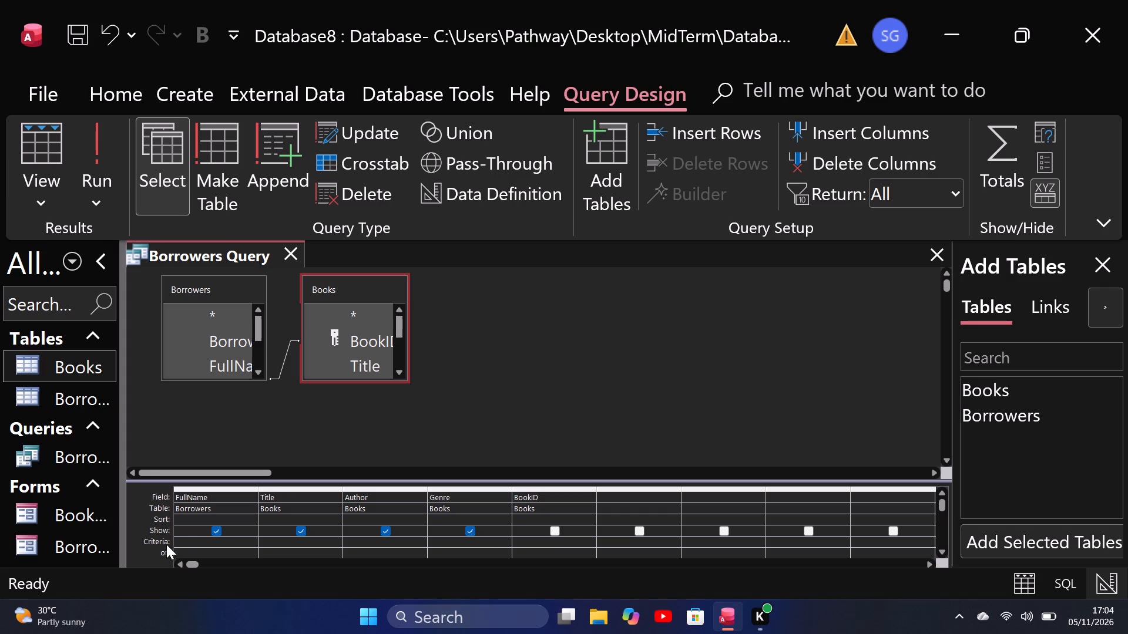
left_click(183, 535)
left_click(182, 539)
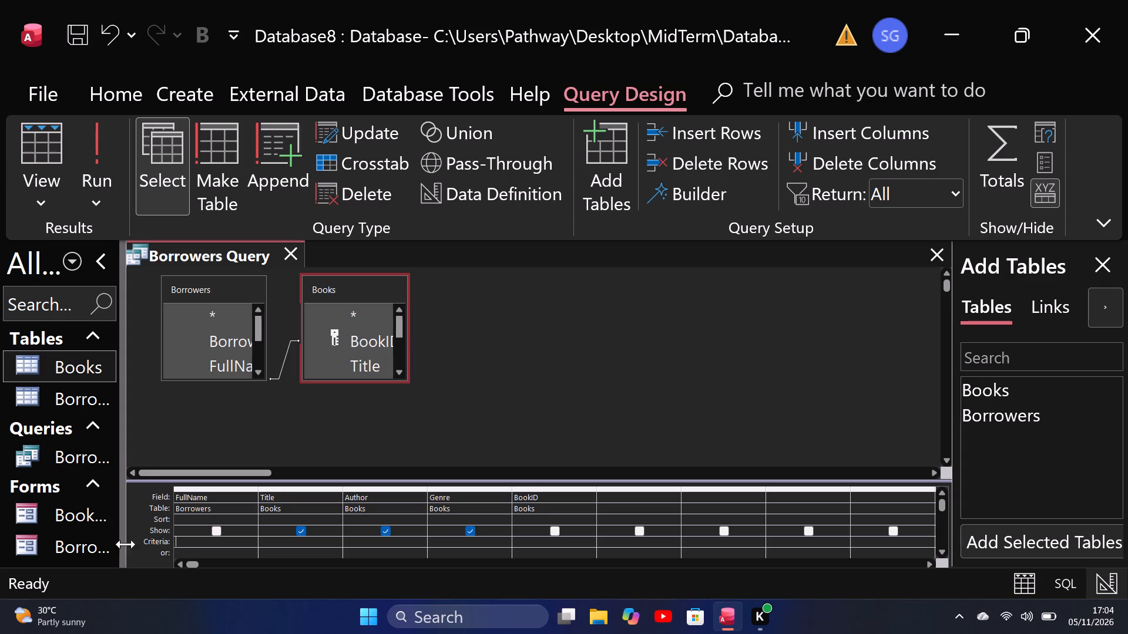
Review the join properties between Borrowers and Books, keeping the option that only includes rows where the joined fields are equal.
double_click(280, 357)
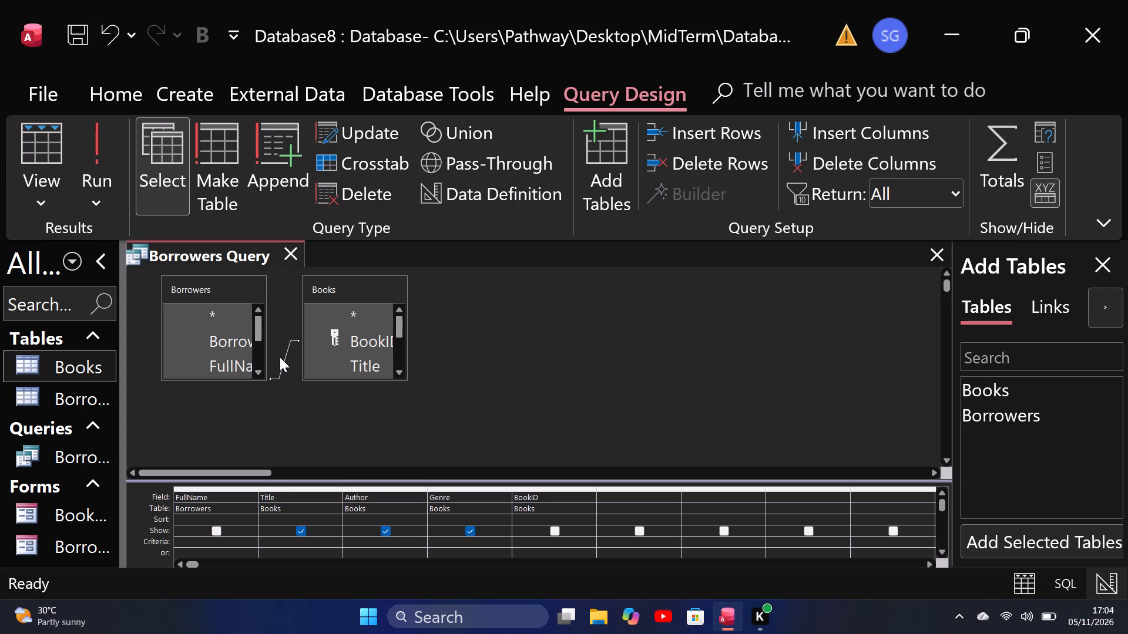
right_click(280, 357)
left_click(280, 357)
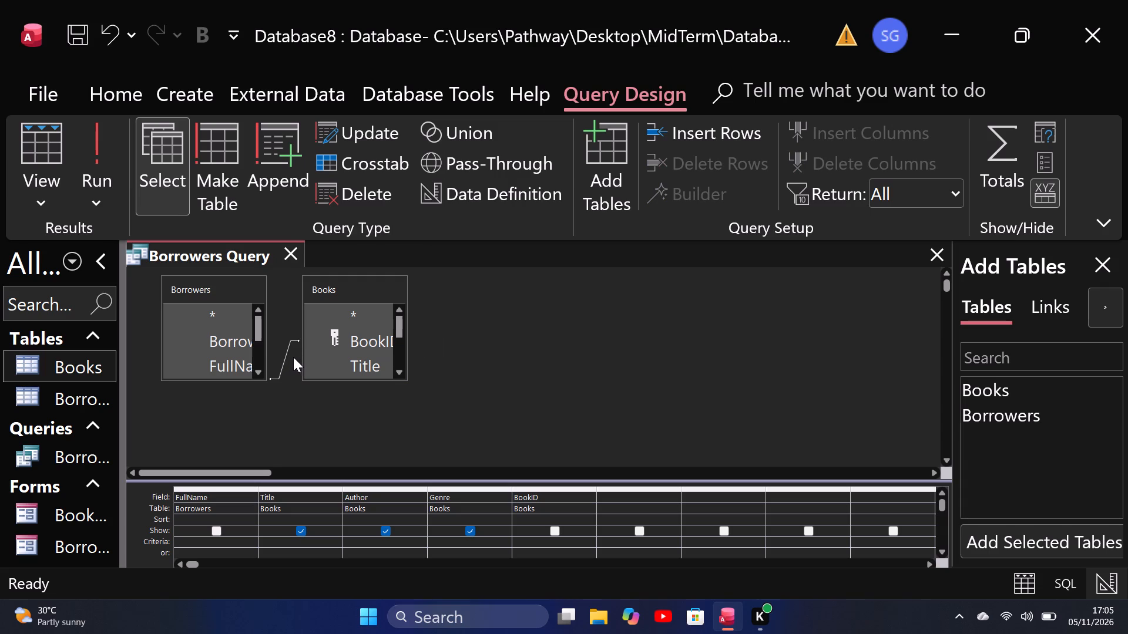
double_click(283, 348)
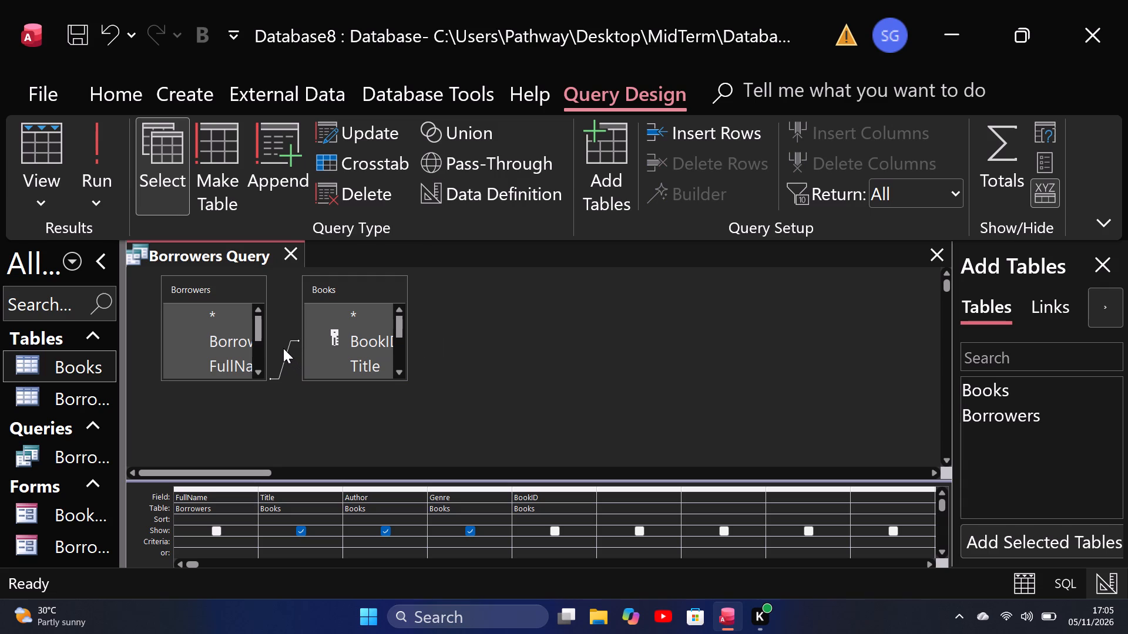
double_click(286, 352)
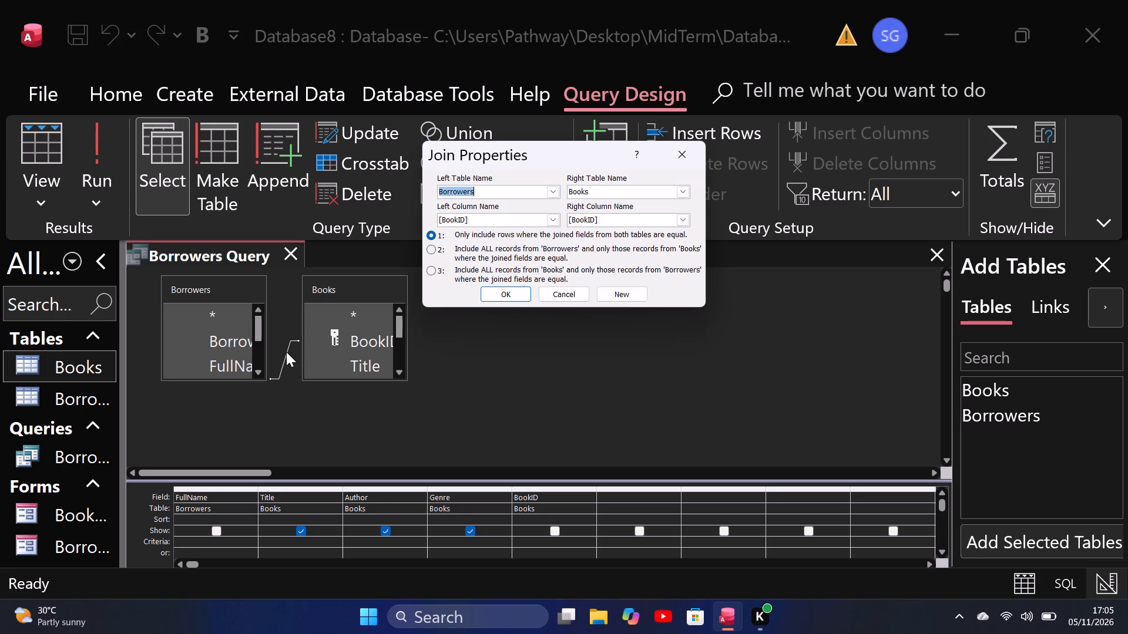
left_click(492, 294)
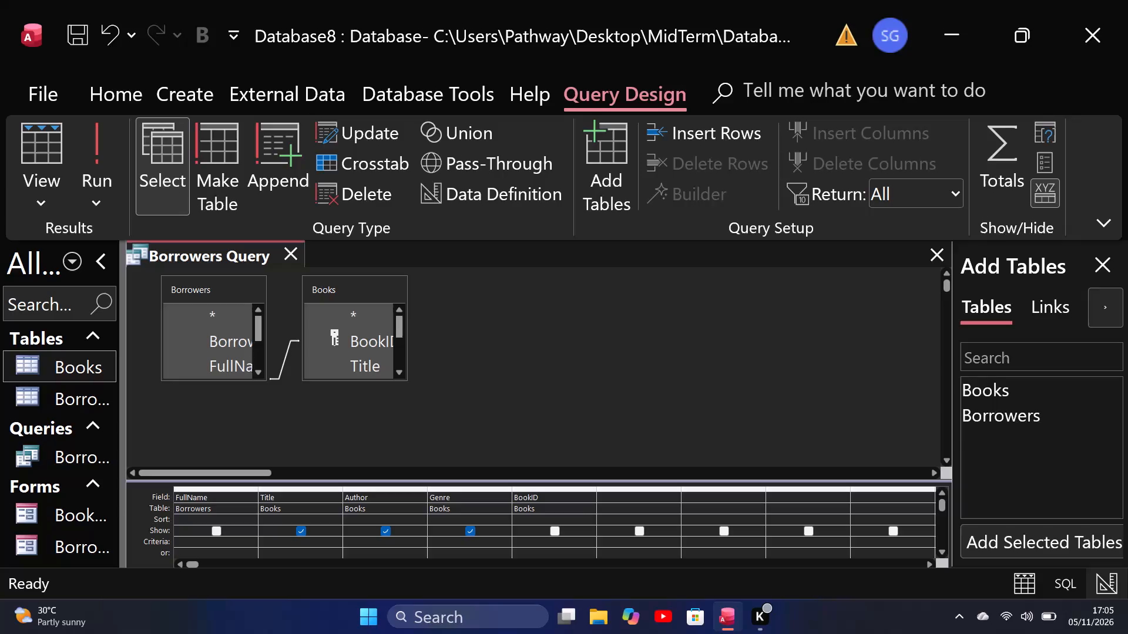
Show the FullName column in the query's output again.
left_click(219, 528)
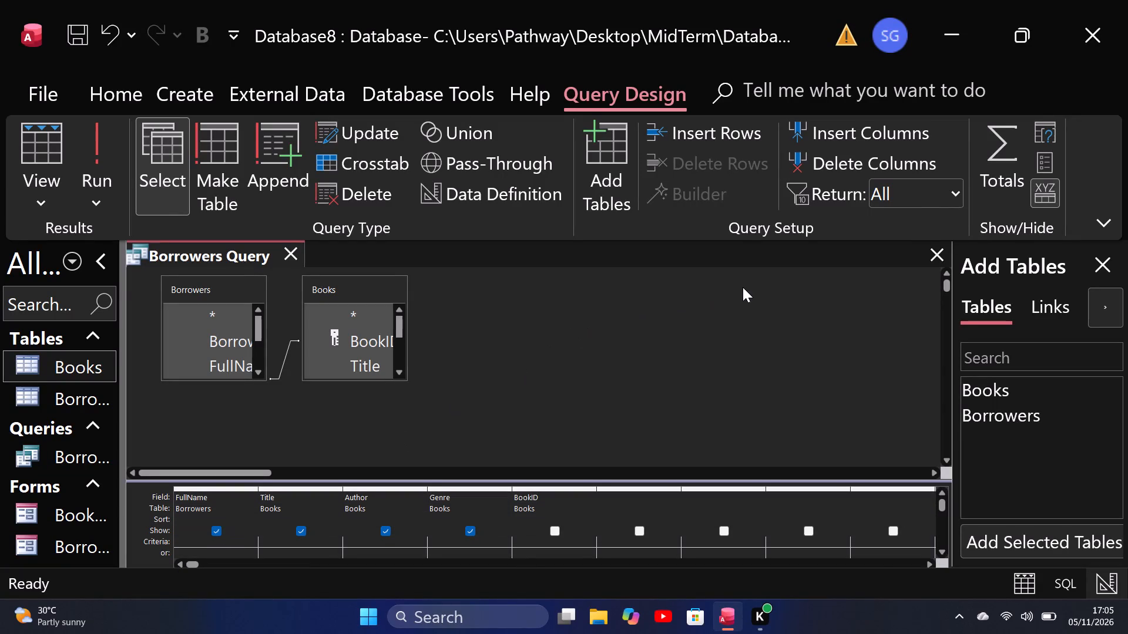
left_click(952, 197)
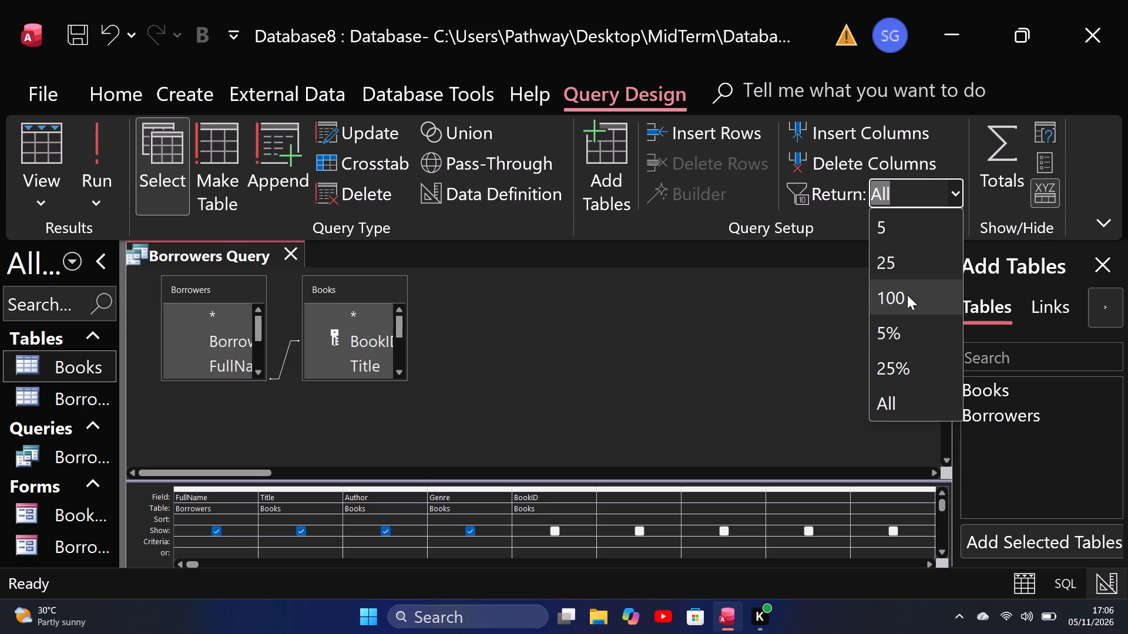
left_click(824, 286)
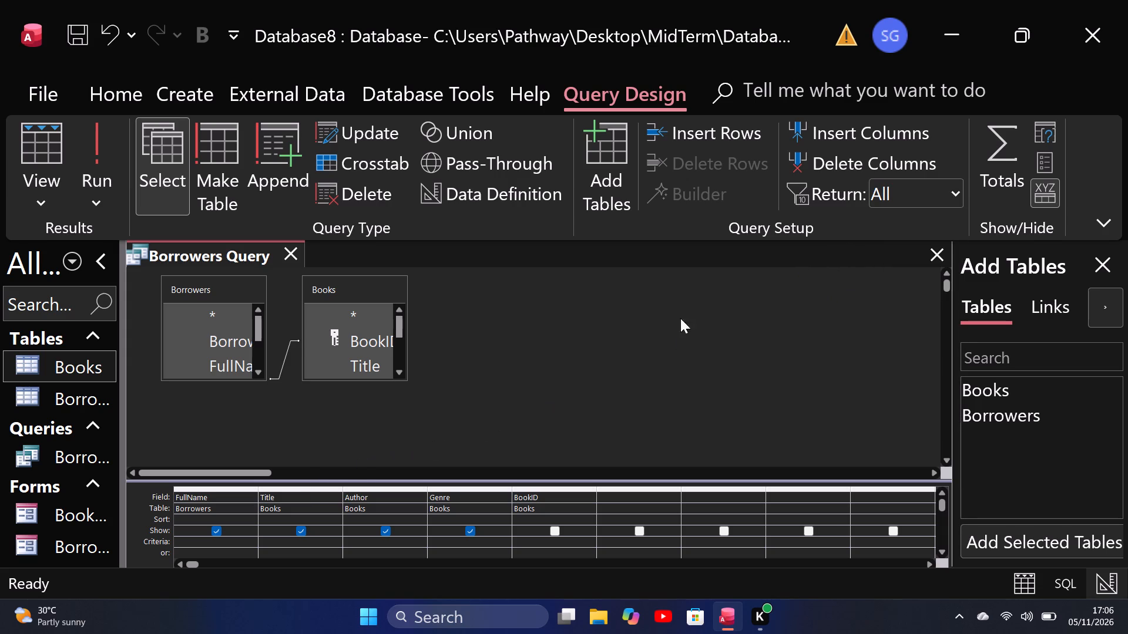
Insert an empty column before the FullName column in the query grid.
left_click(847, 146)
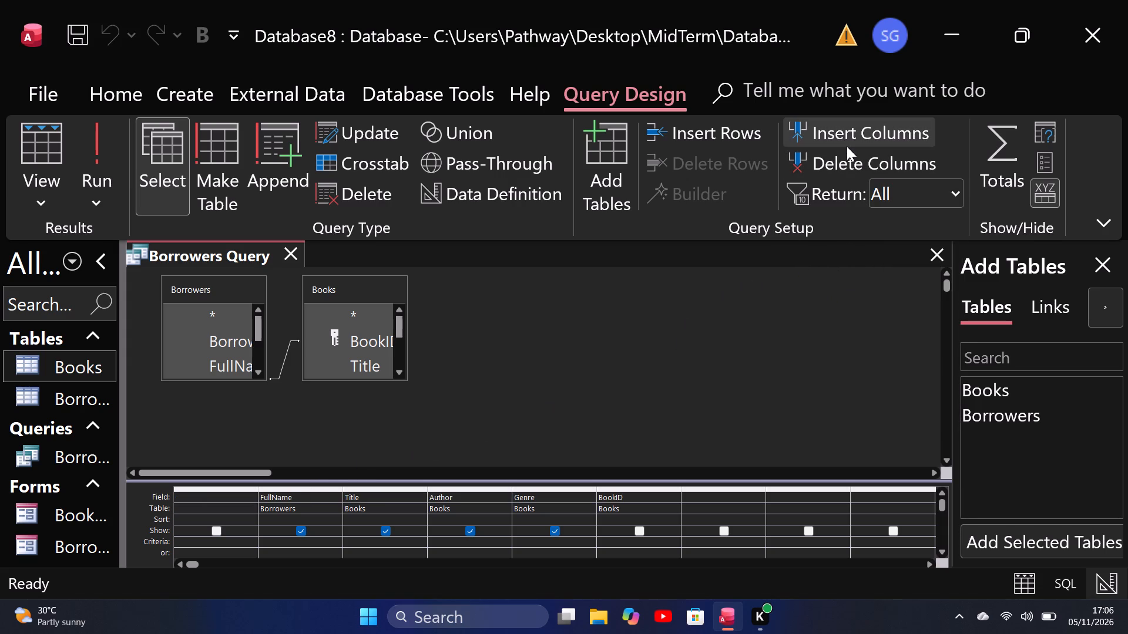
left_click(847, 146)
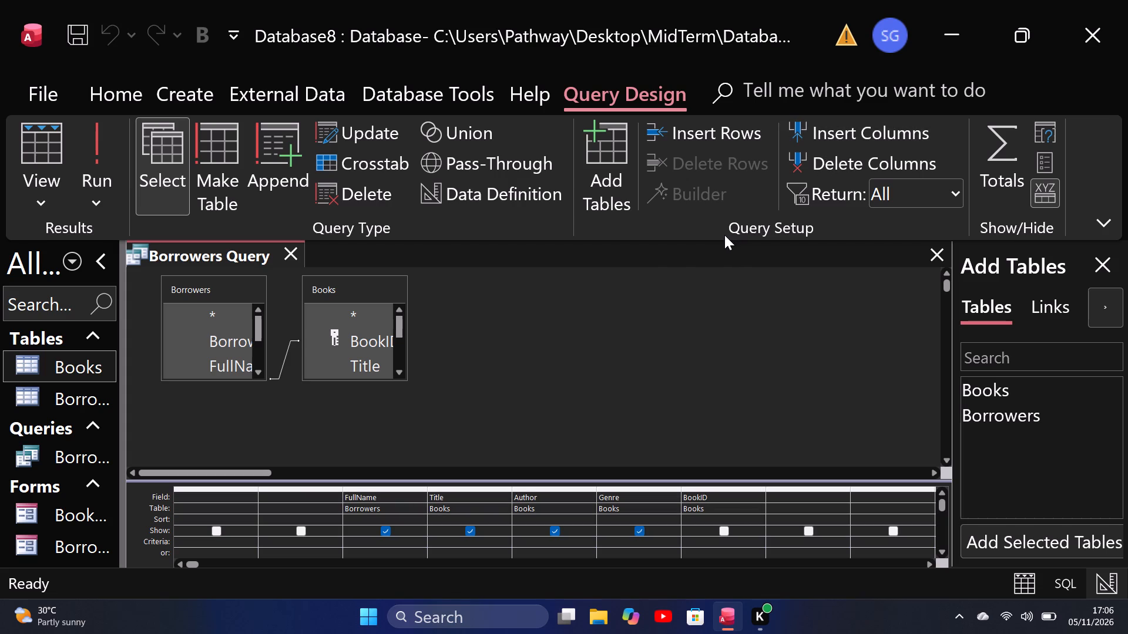
Delete the two empty columns before the FullName column in the query grid.
left_click(848, 156)
left_click(848, 156)
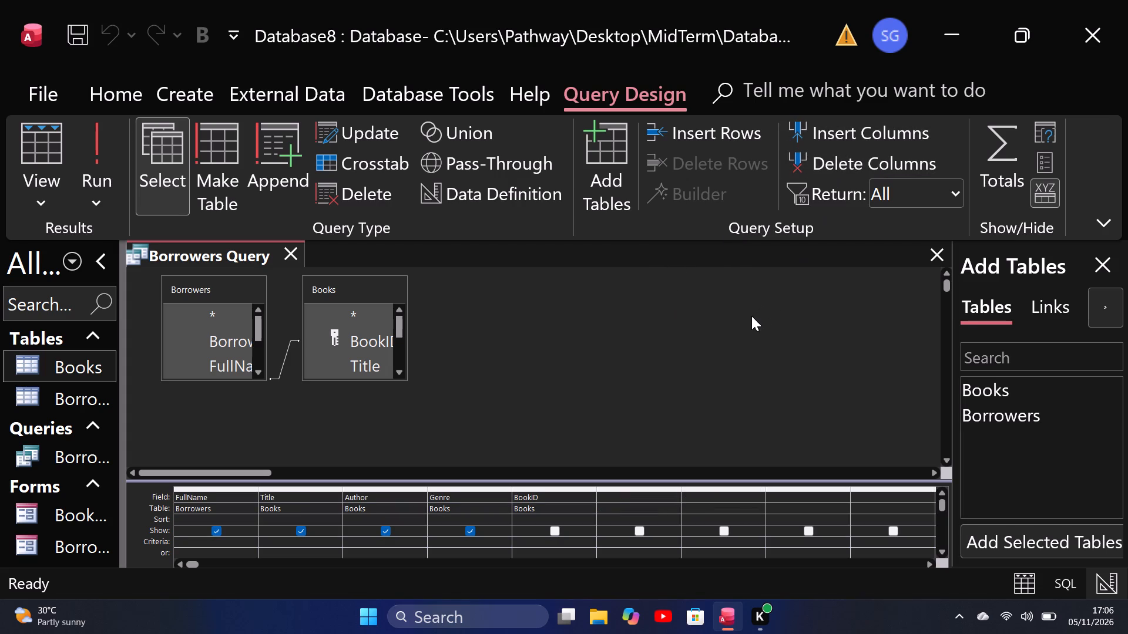
Delete the BookID column from the query grid.
left_click(575, 494)
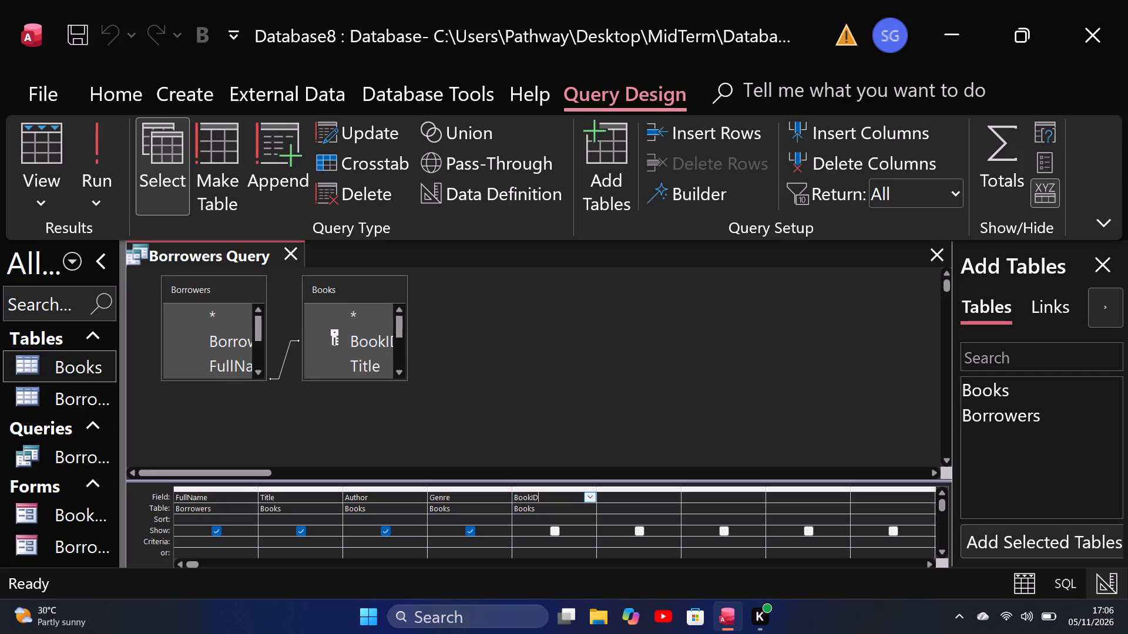
left_click(860, 156)
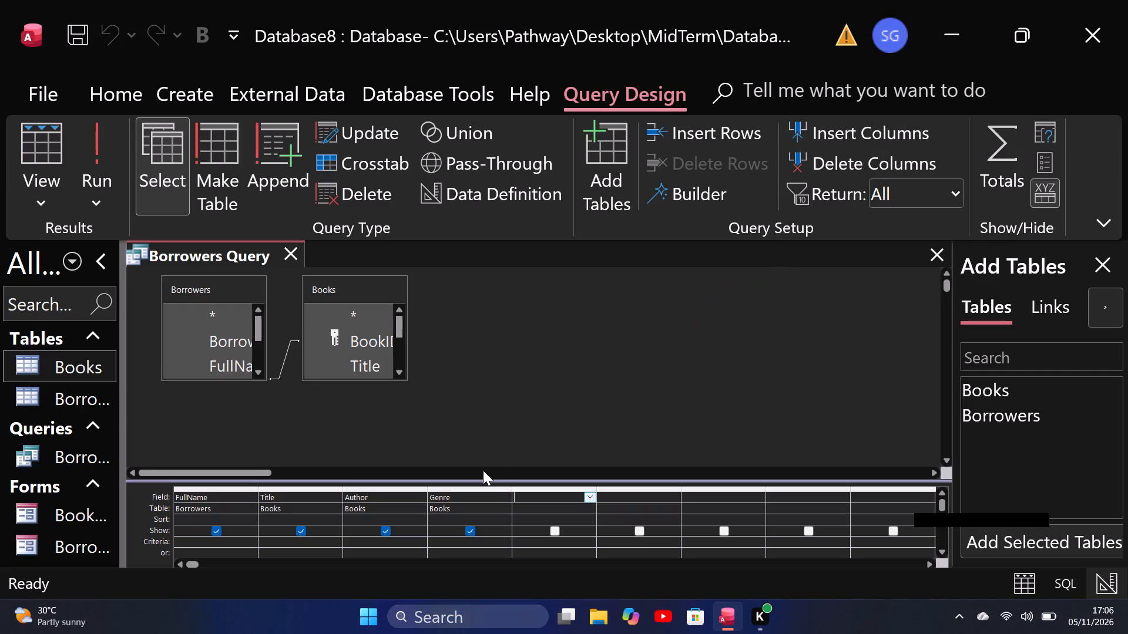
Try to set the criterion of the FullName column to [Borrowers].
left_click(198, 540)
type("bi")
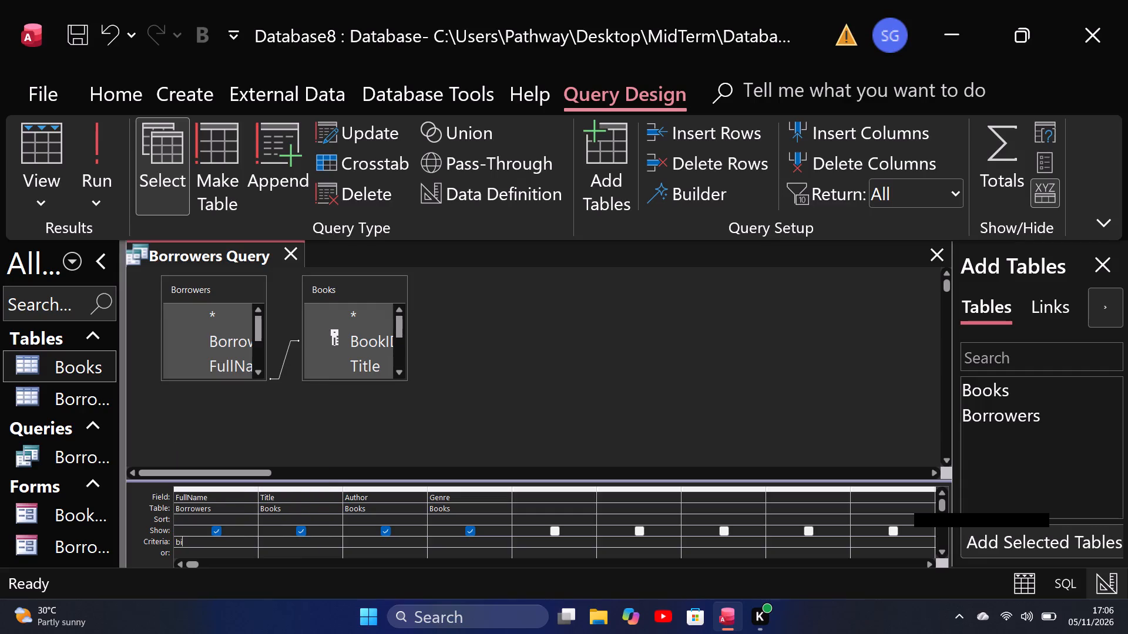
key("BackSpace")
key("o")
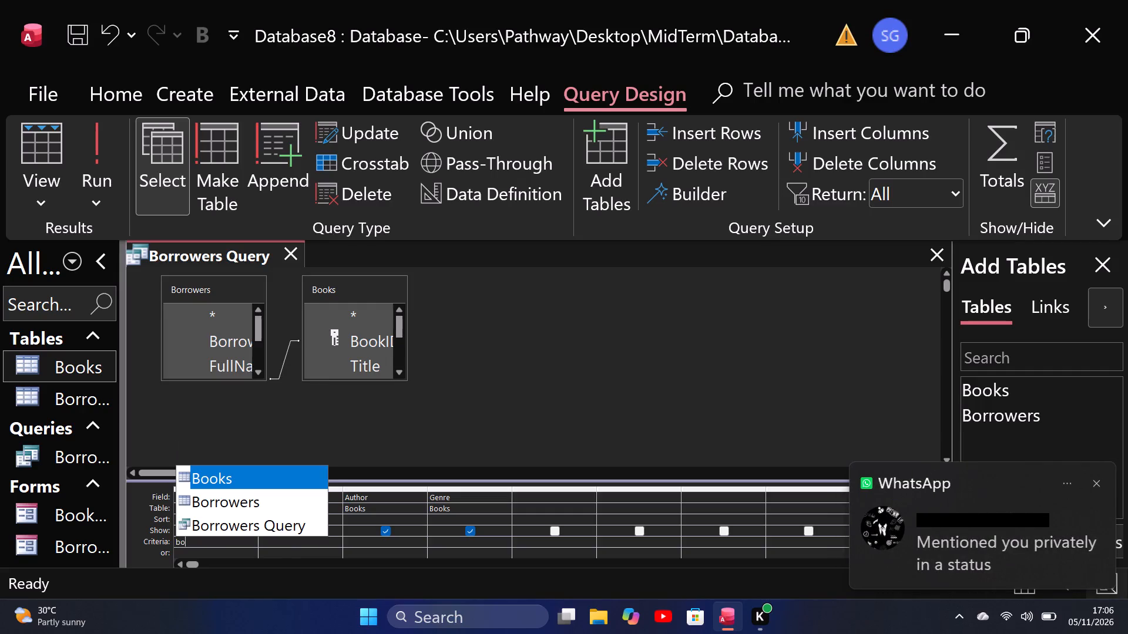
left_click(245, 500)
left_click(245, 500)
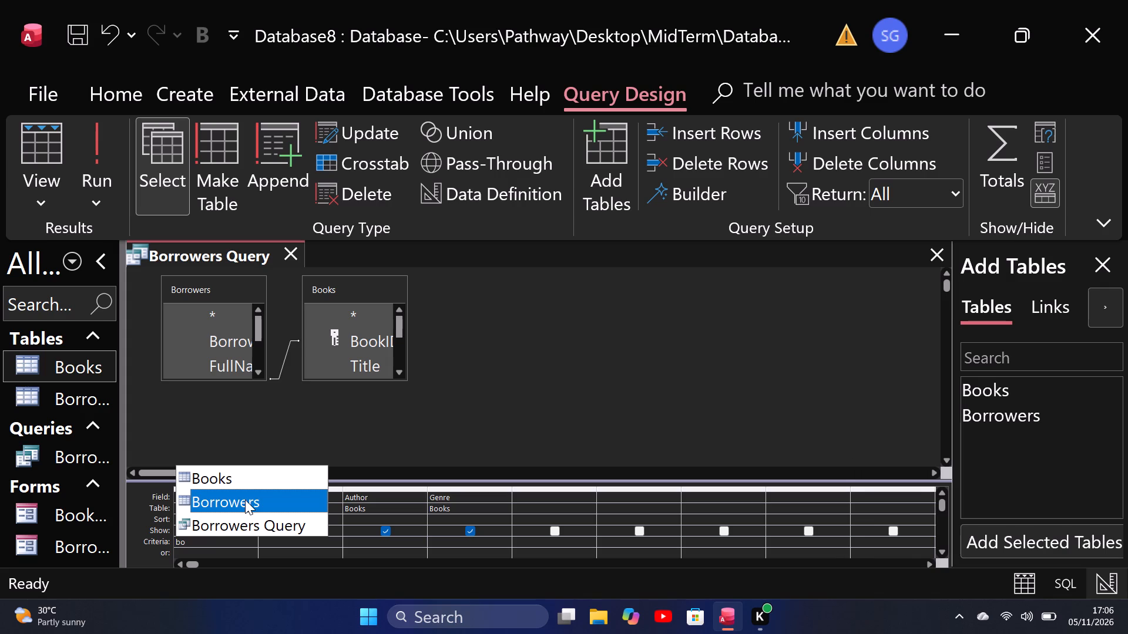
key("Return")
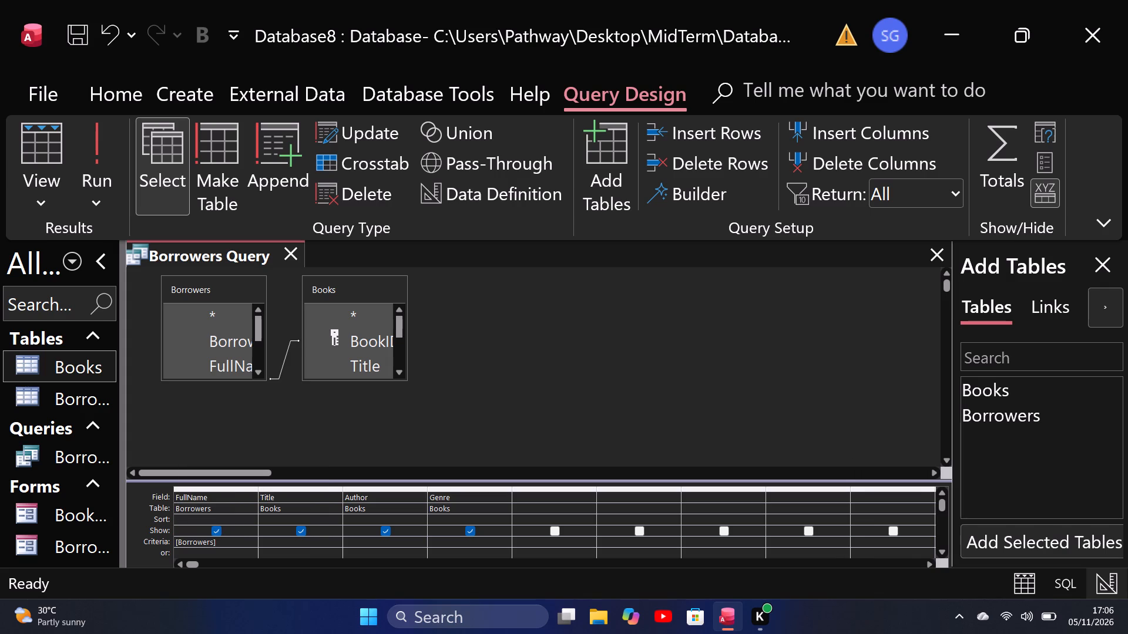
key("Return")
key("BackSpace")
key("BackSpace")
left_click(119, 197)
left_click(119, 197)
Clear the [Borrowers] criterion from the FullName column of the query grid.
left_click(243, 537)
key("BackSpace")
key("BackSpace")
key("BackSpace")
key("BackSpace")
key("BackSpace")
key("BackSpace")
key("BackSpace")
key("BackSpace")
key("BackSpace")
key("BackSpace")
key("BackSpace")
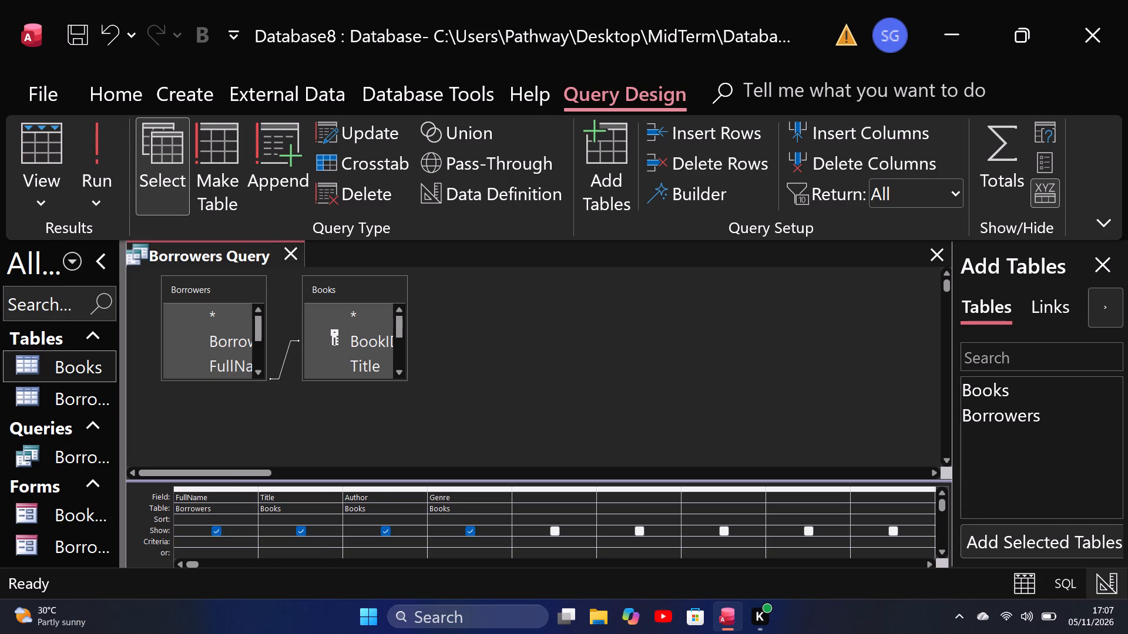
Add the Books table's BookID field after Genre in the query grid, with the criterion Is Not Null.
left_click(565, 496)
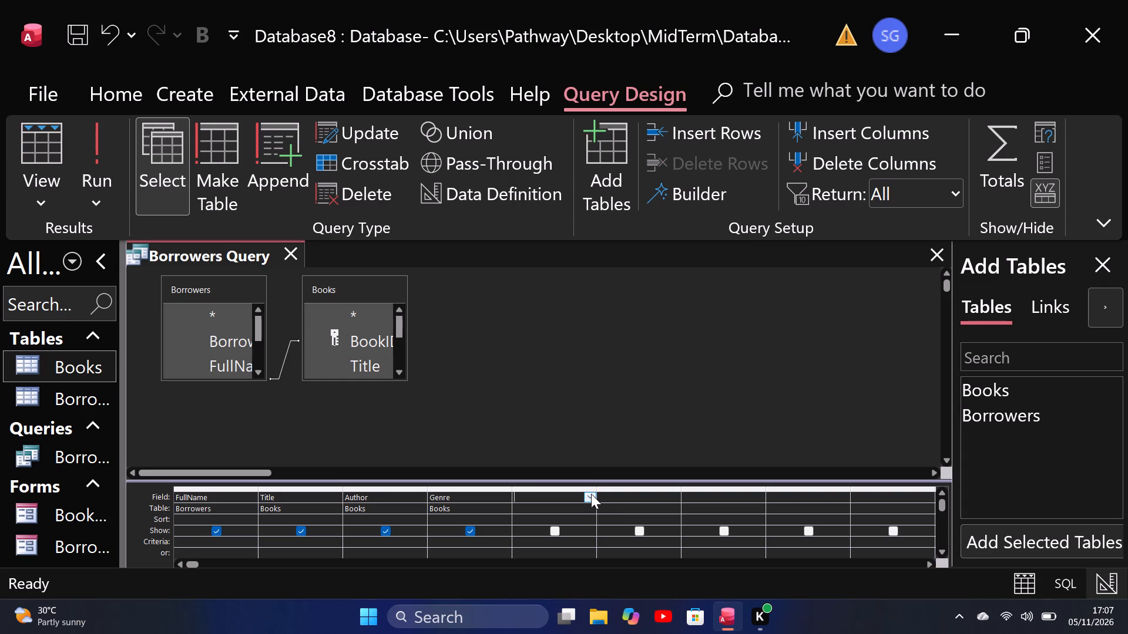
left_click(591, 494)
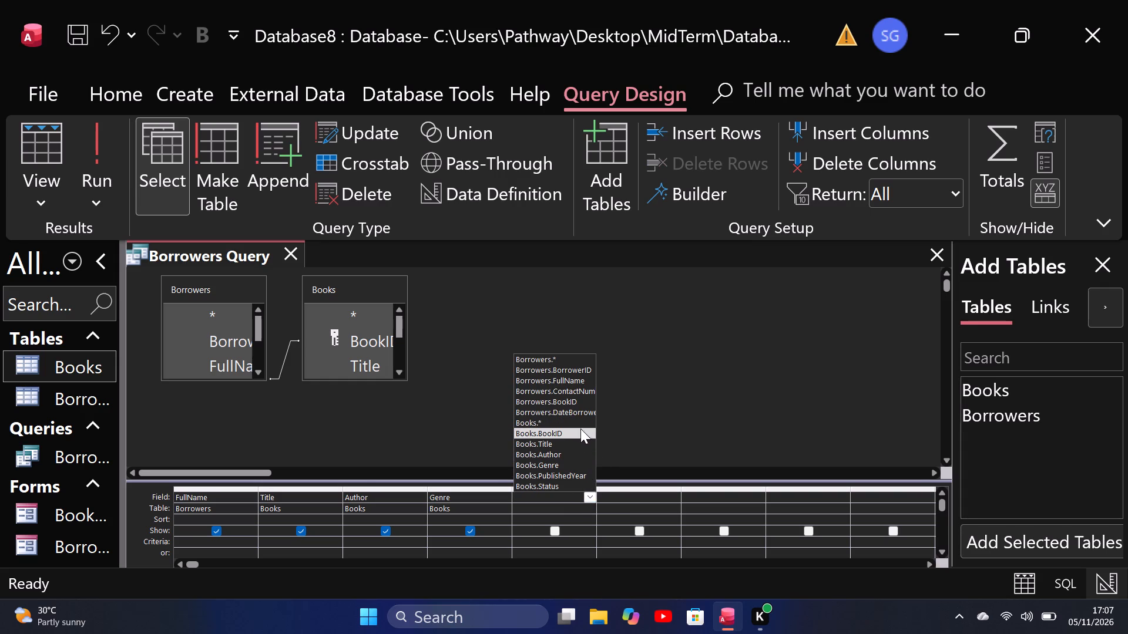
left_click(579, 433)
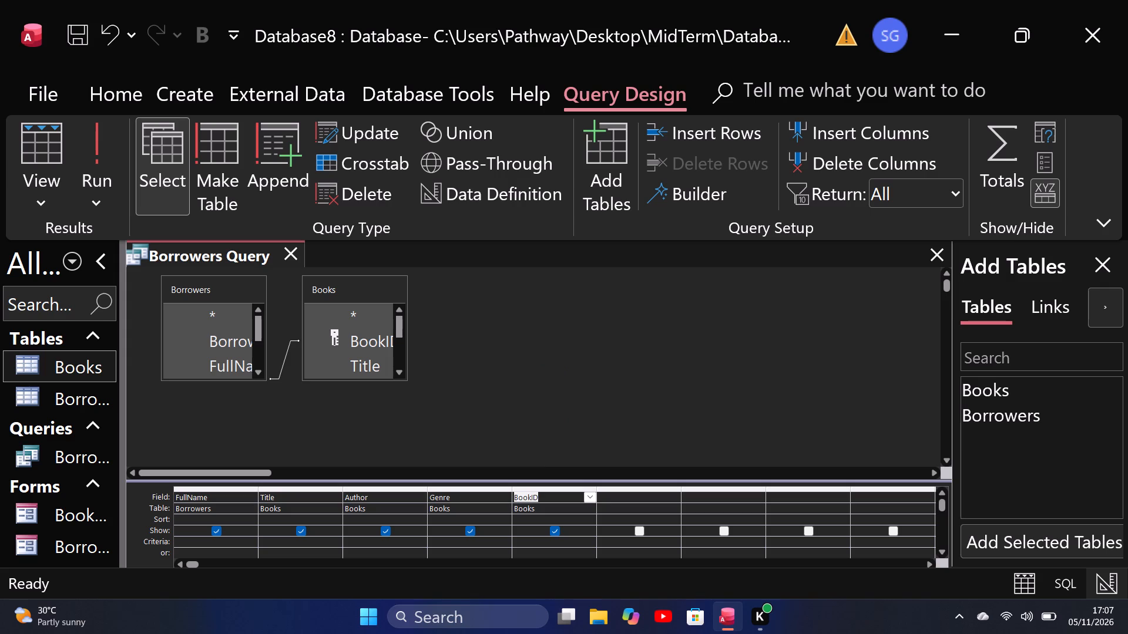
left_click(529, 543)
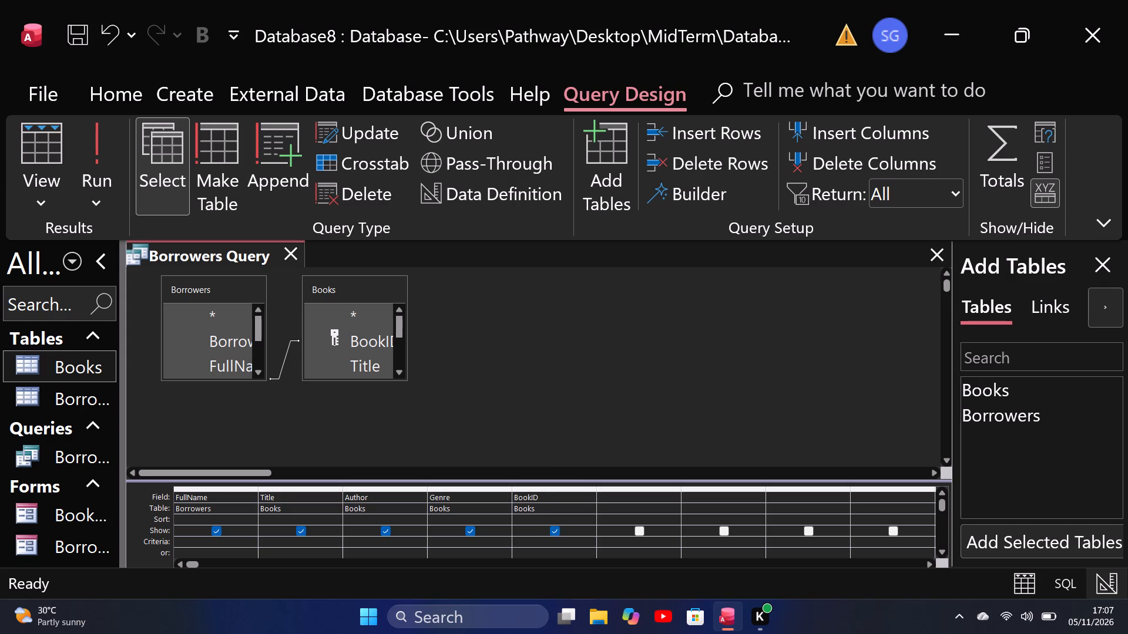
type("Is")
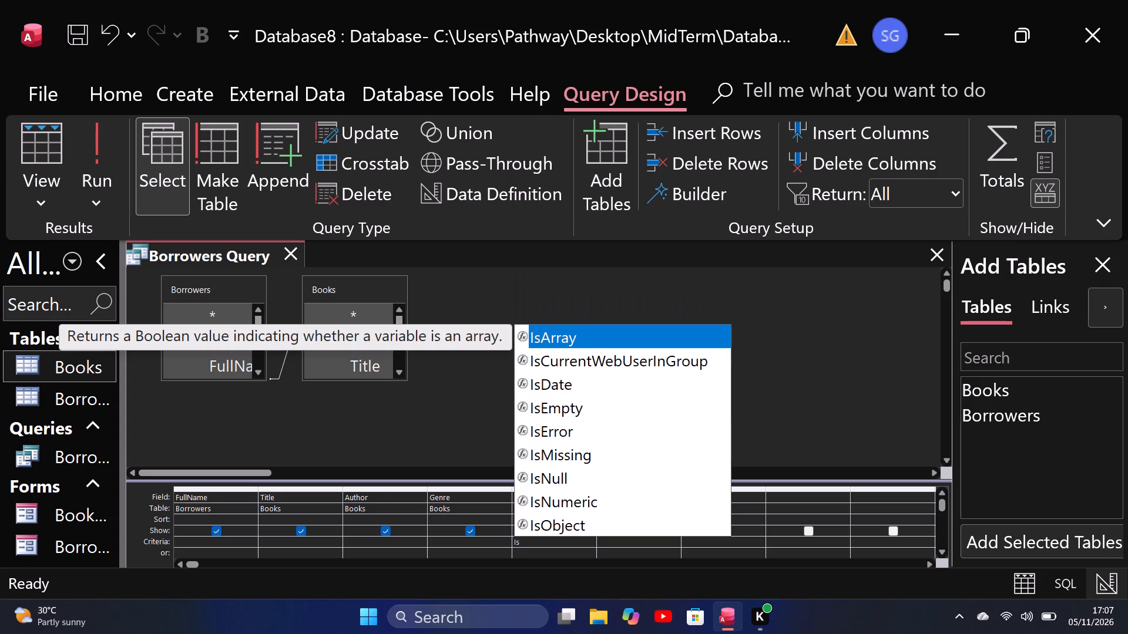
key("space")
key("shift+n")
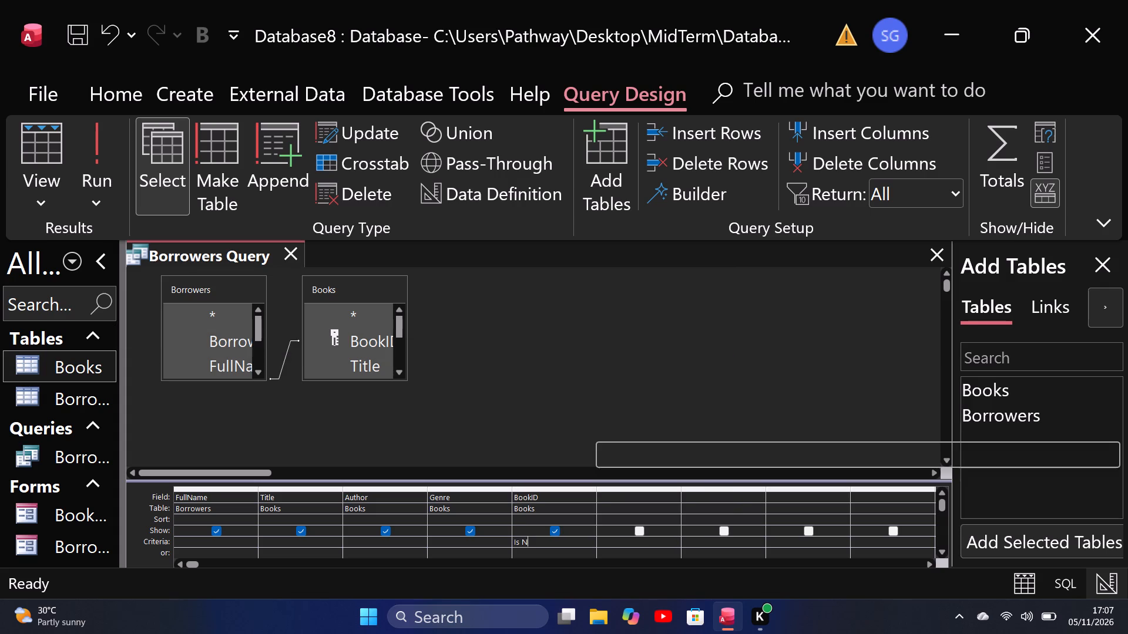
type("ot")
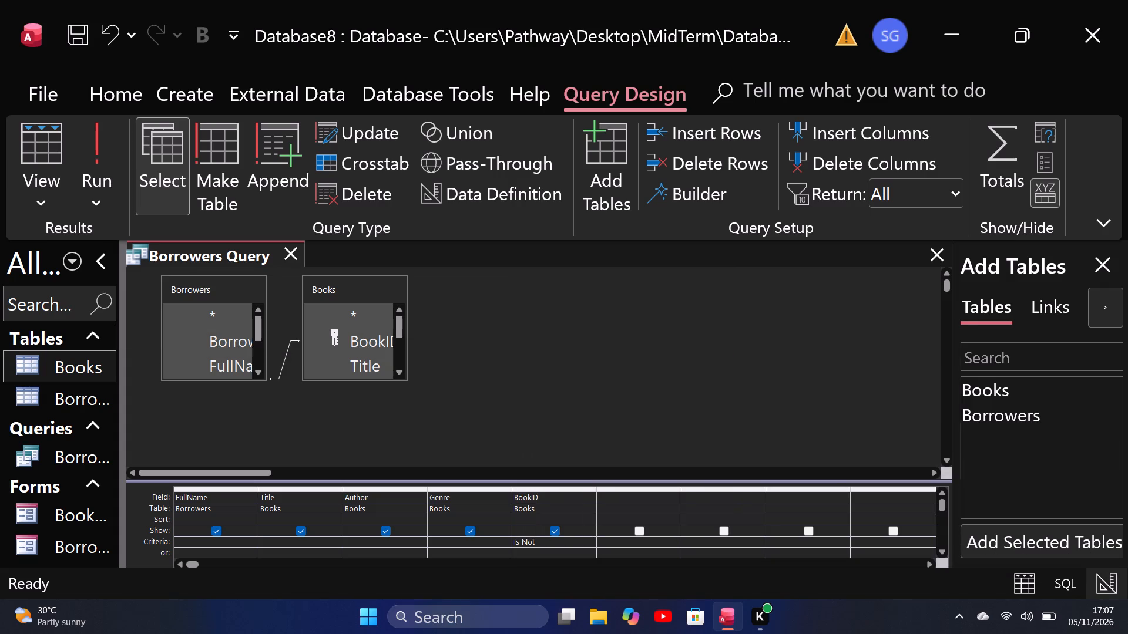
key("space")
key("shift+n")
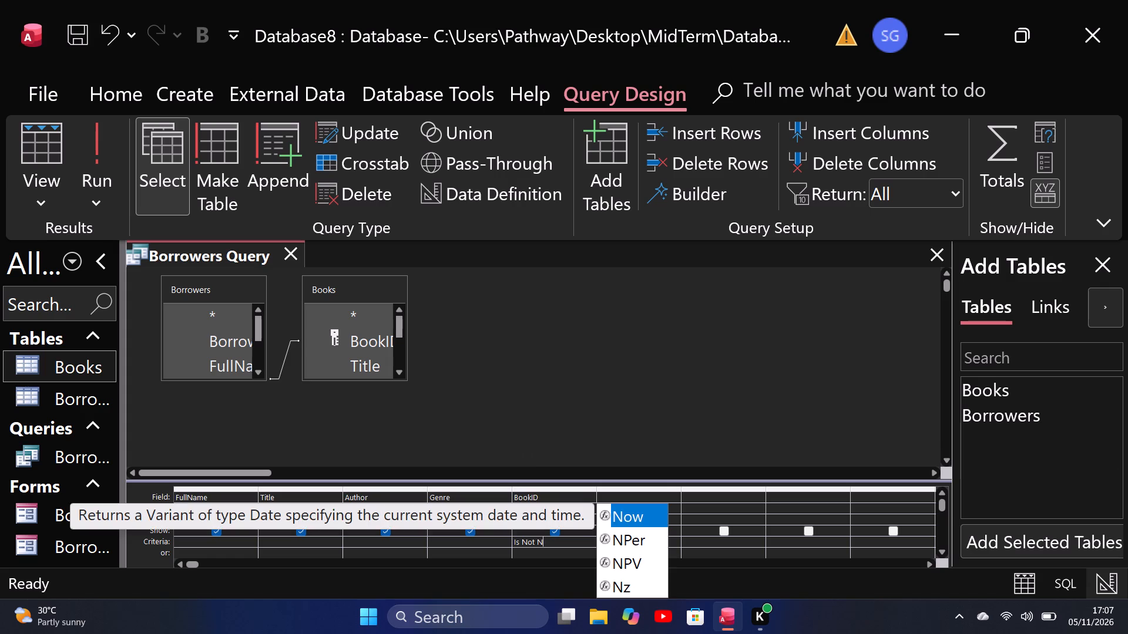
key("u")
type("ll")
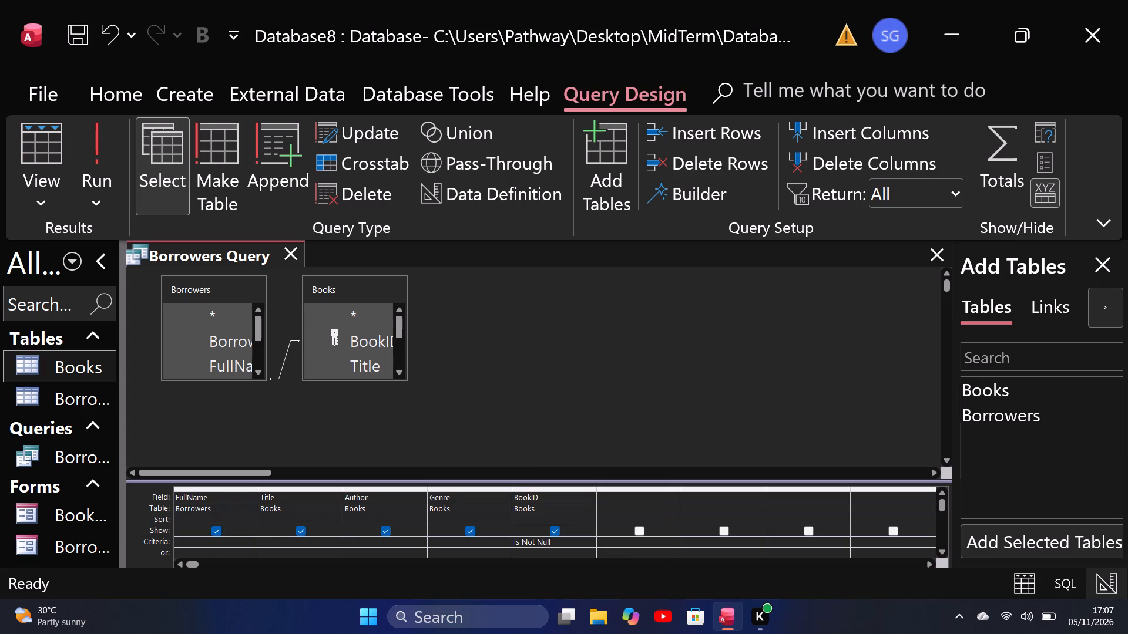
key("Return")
Run the Borrowers Query and open the Books table to compare the results with the book records.
left_click(99, 188)
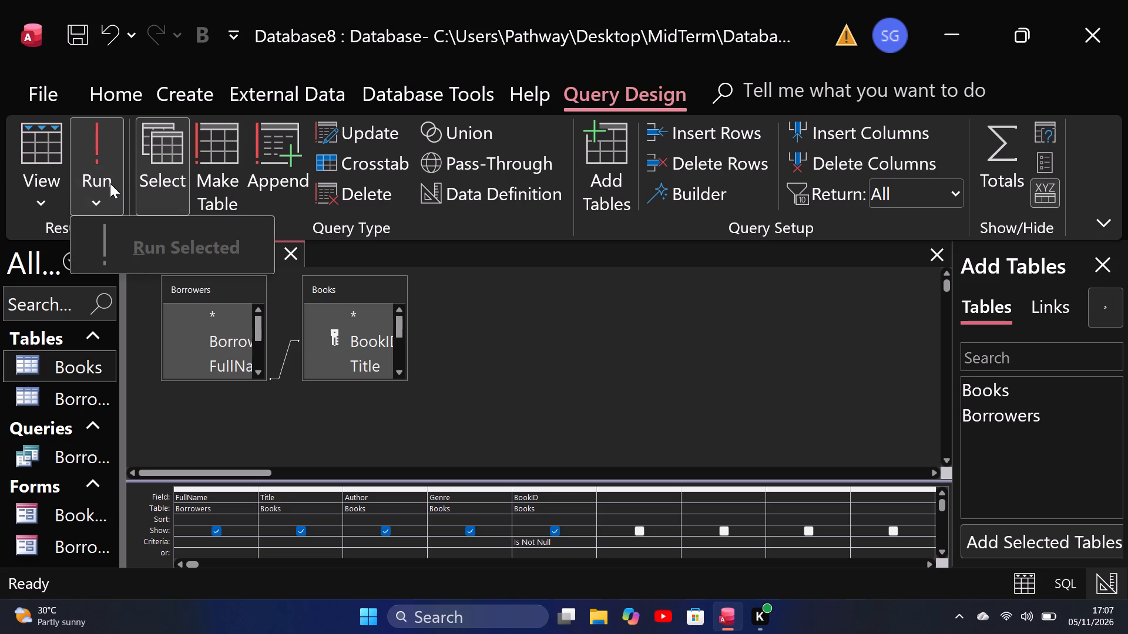
left_click(103, 153)
left_click(103, 153)
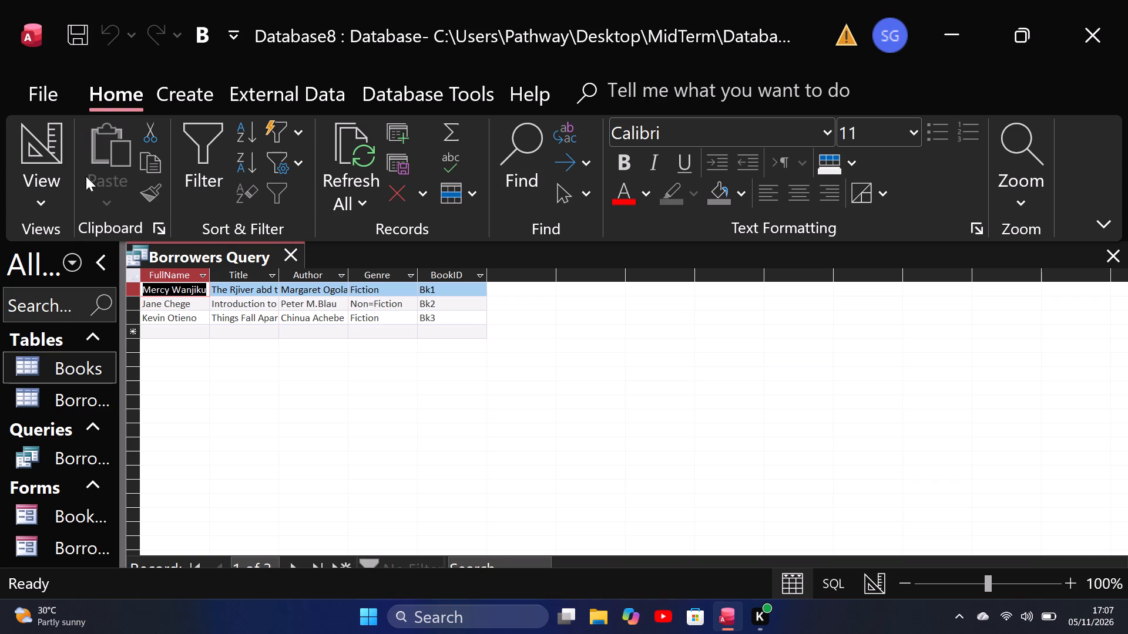
double_click(76, 363)
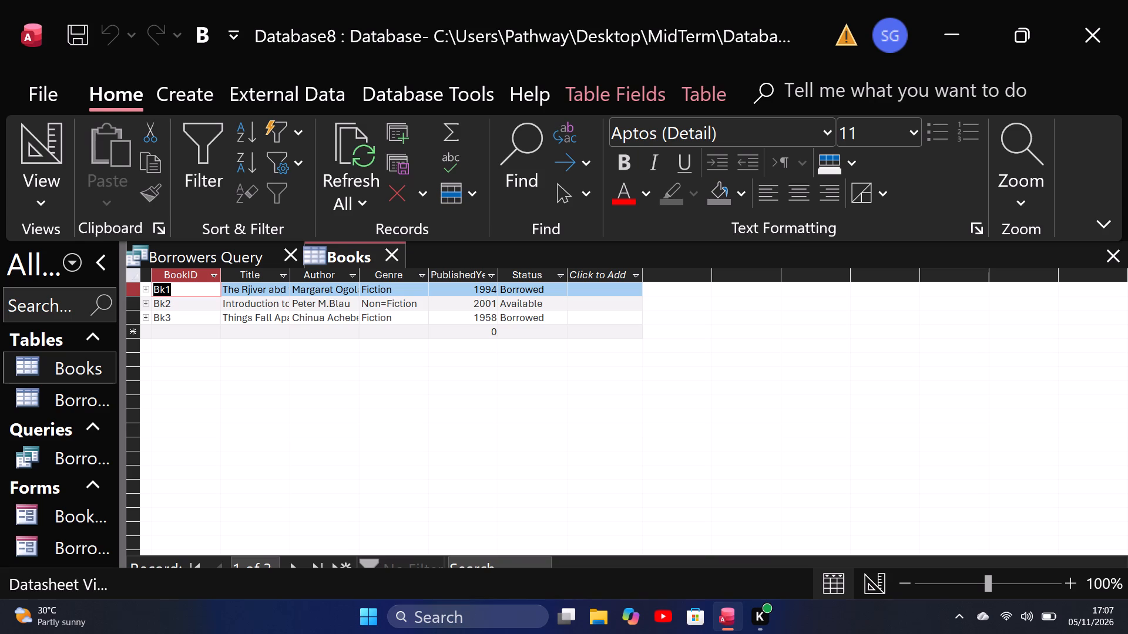
Close the Borrowers Query without saving its design changes, and close the Books table.
left_click(296, 267)
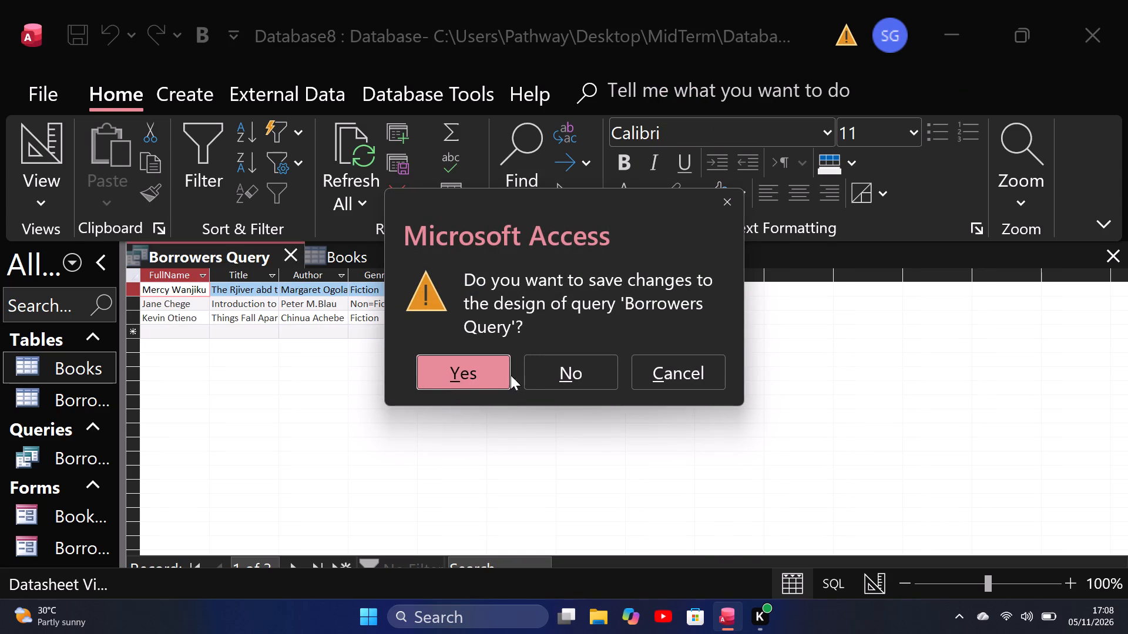
left_click(530, 376)
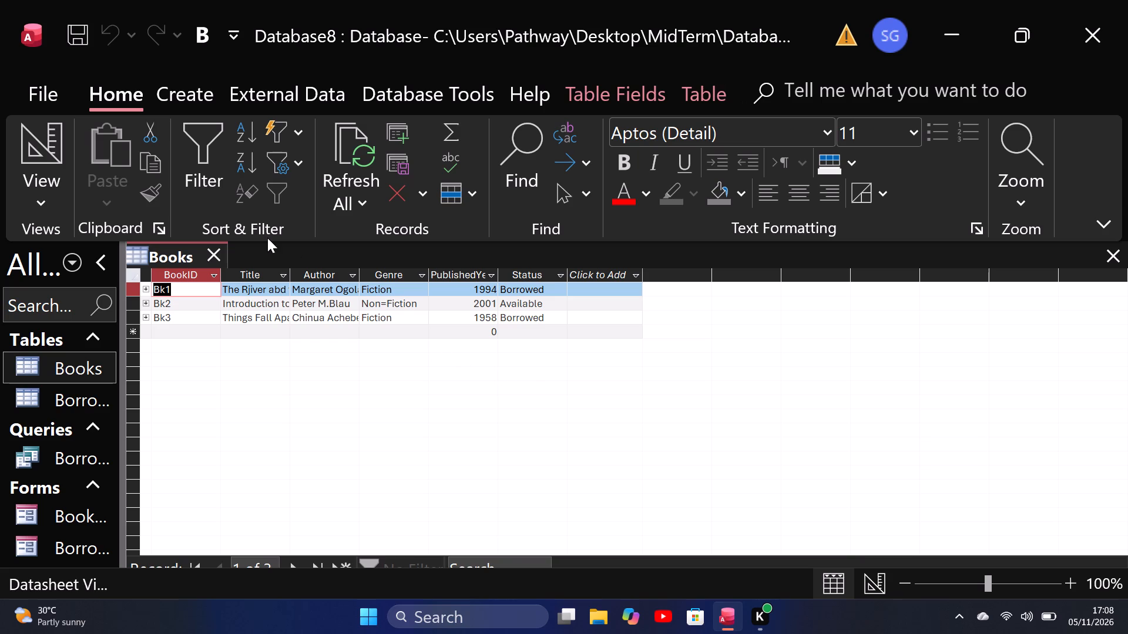
left_click(212, 246)
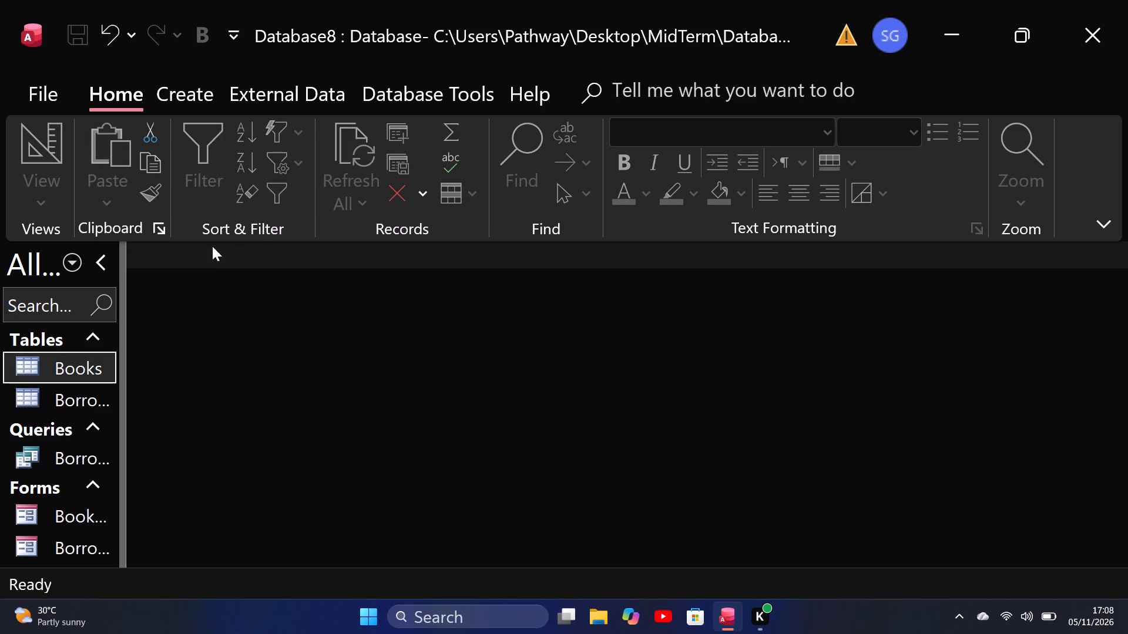
Reopen the saved Borrowers Query and switch it to Design View.
double_click(73, 458)
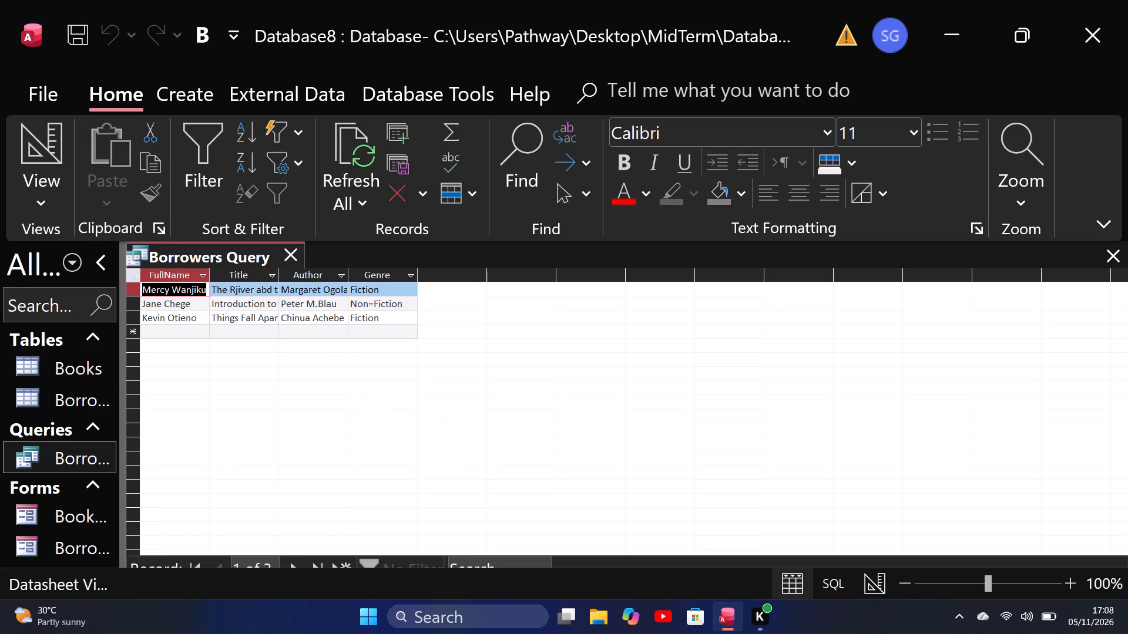
left_click_drag(467, 223, 233, 241)
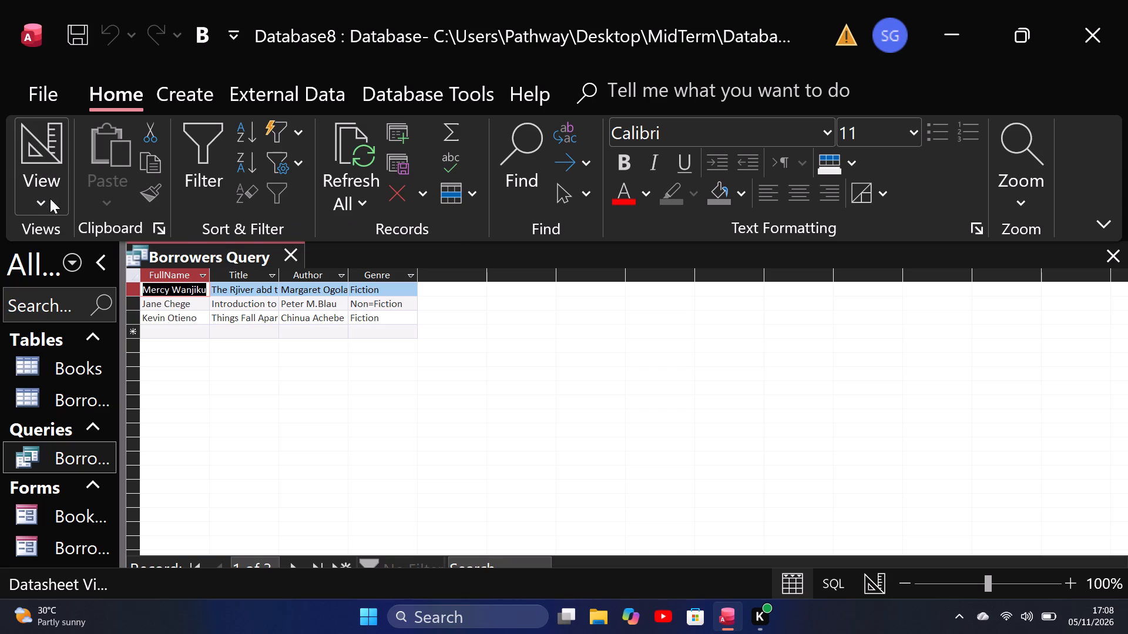
left_click(50, 198)
left_click(133, 352)
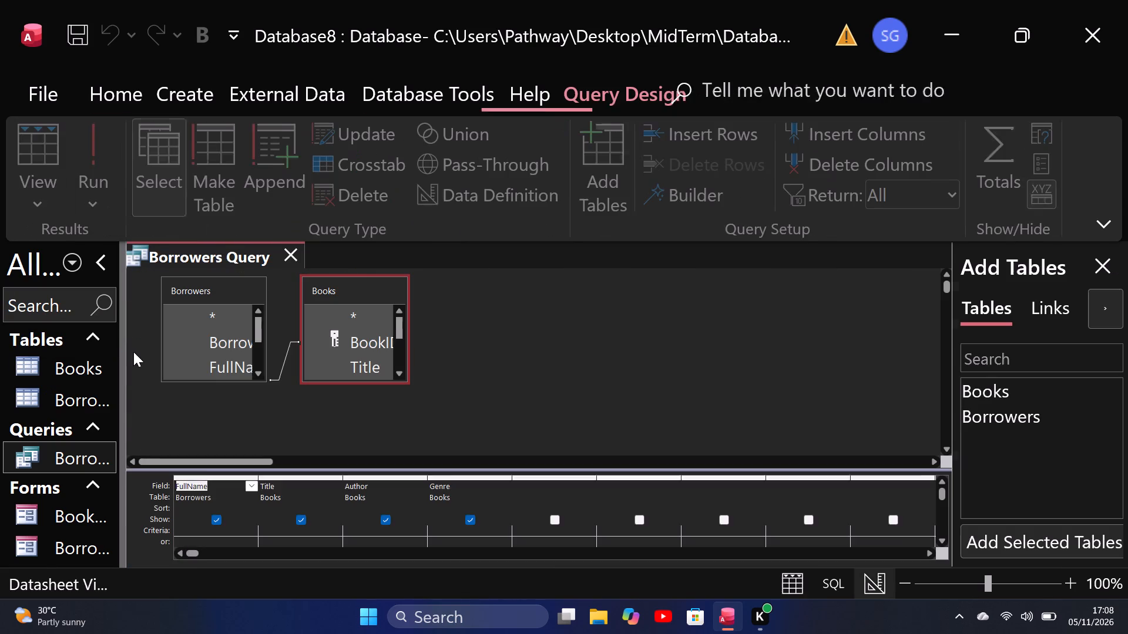
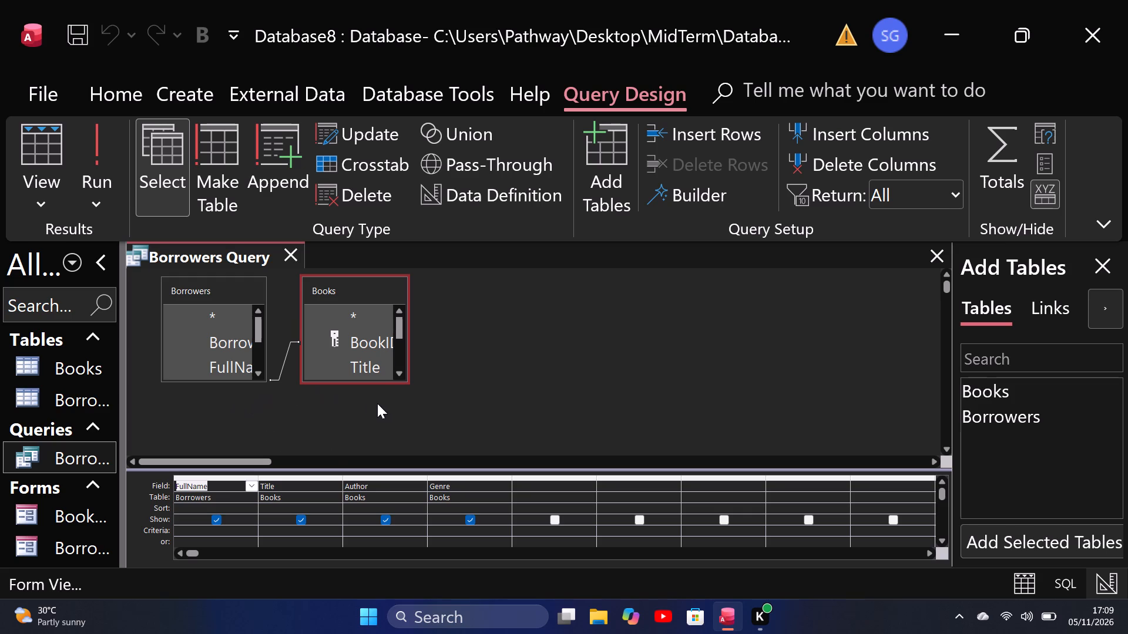
Add the Books table's Status field to the query grid in the empty column after Genre.
left_click(556, 490)
left_click(590, 480)
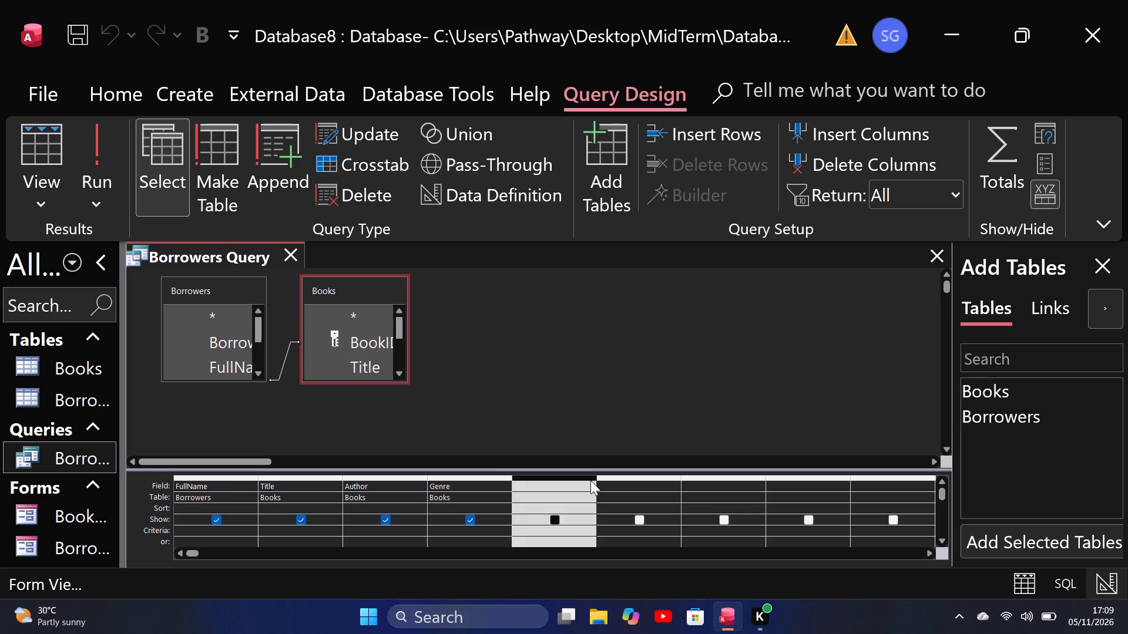
left_click_drag(632, 387, 607, 446)
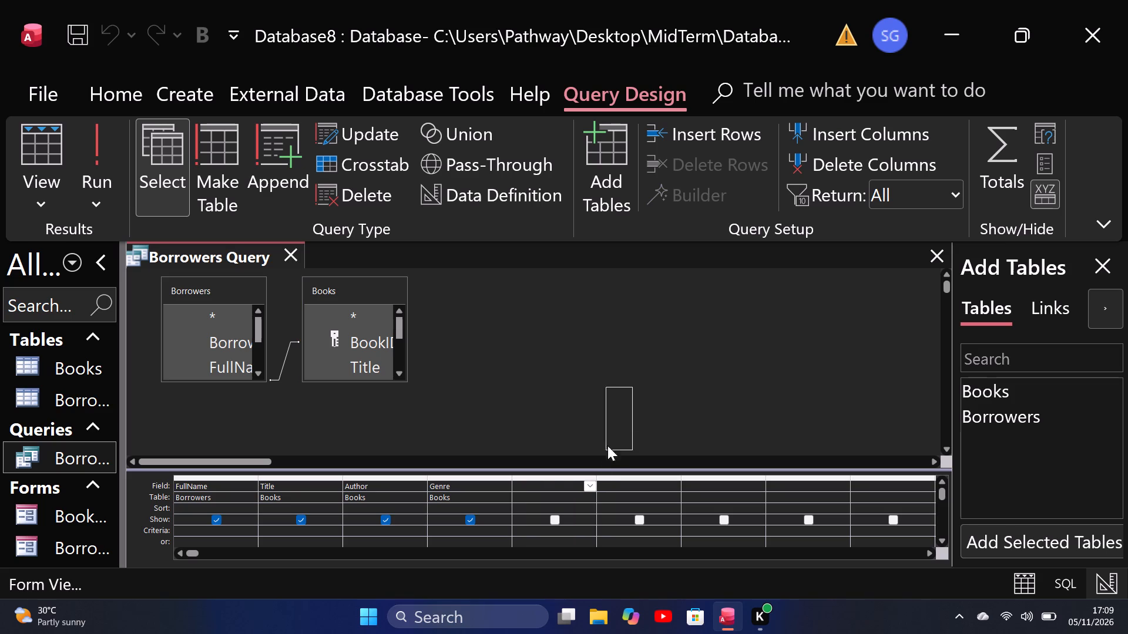
left_click_drag(607, 446, 615, 429)
left_click(594, 485)
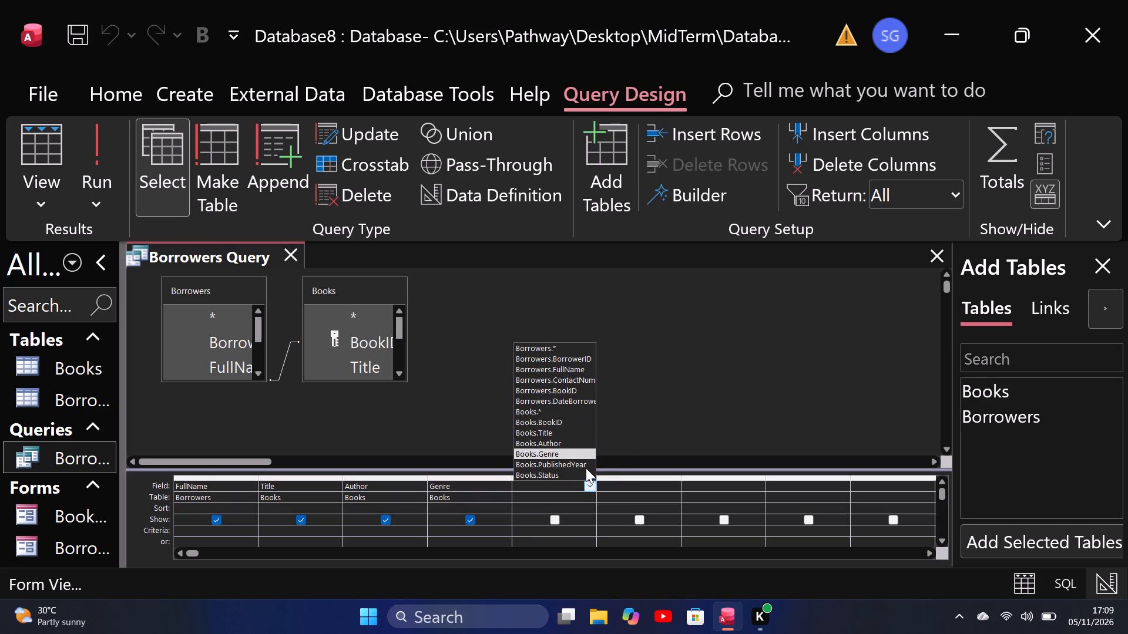
left_click(585, 470)
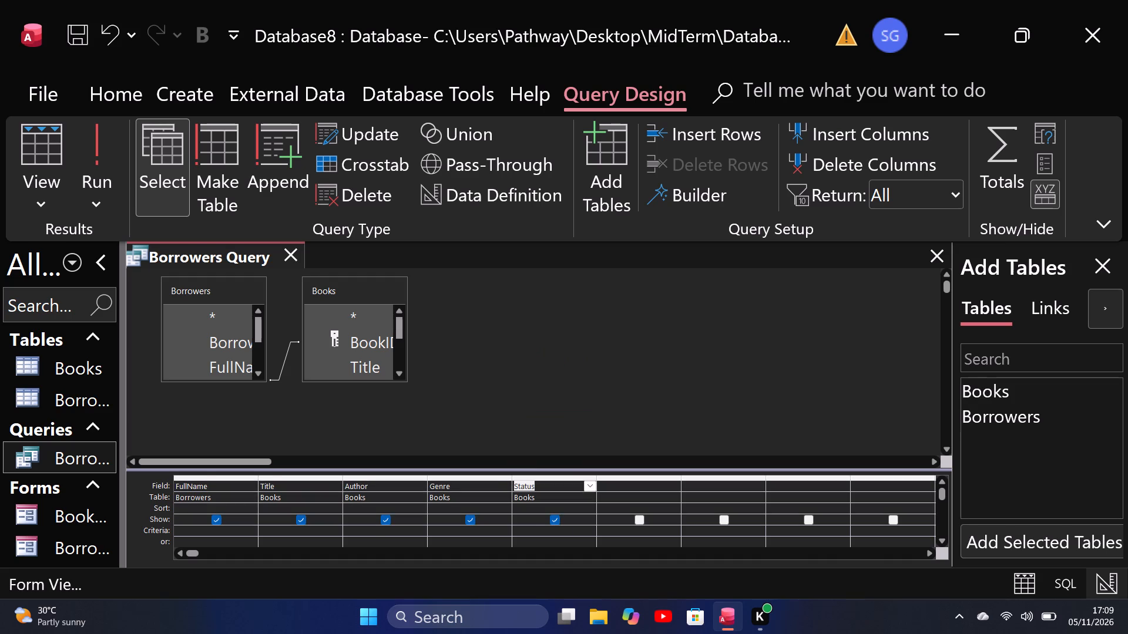
Enter "borrowed" in quotation marks as the criterion for the Status field.
left_click(525, 532)
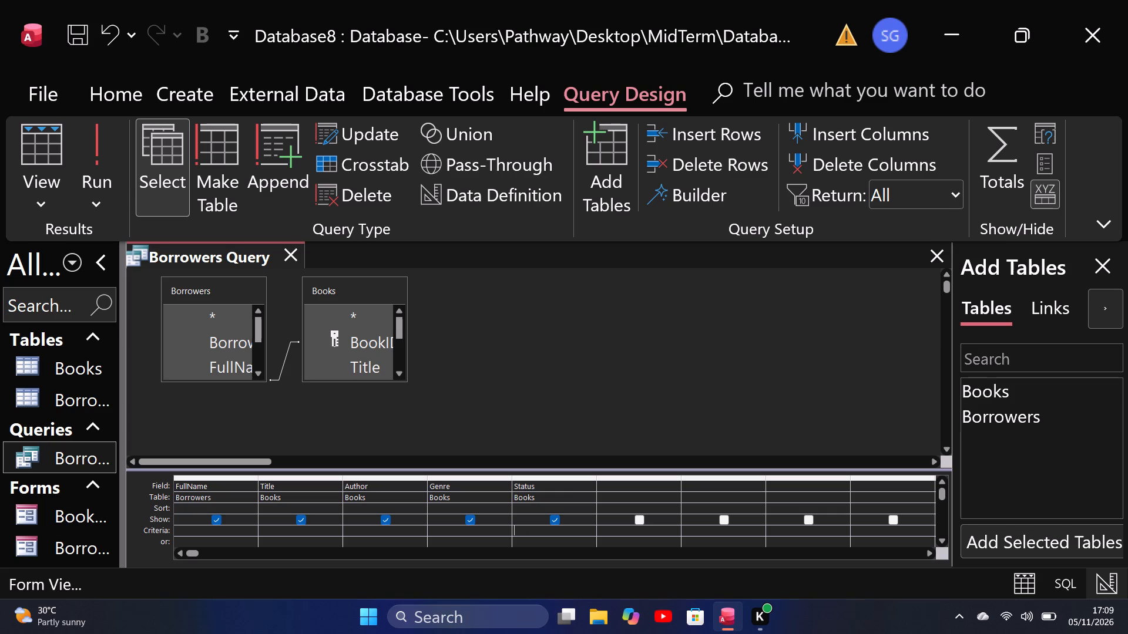
key("shift+braceleft")
key("BackSpace")
key("shift+at")
key("BackSpace")
key("shift+colon")
key("BackSpace")
key("shift+l")
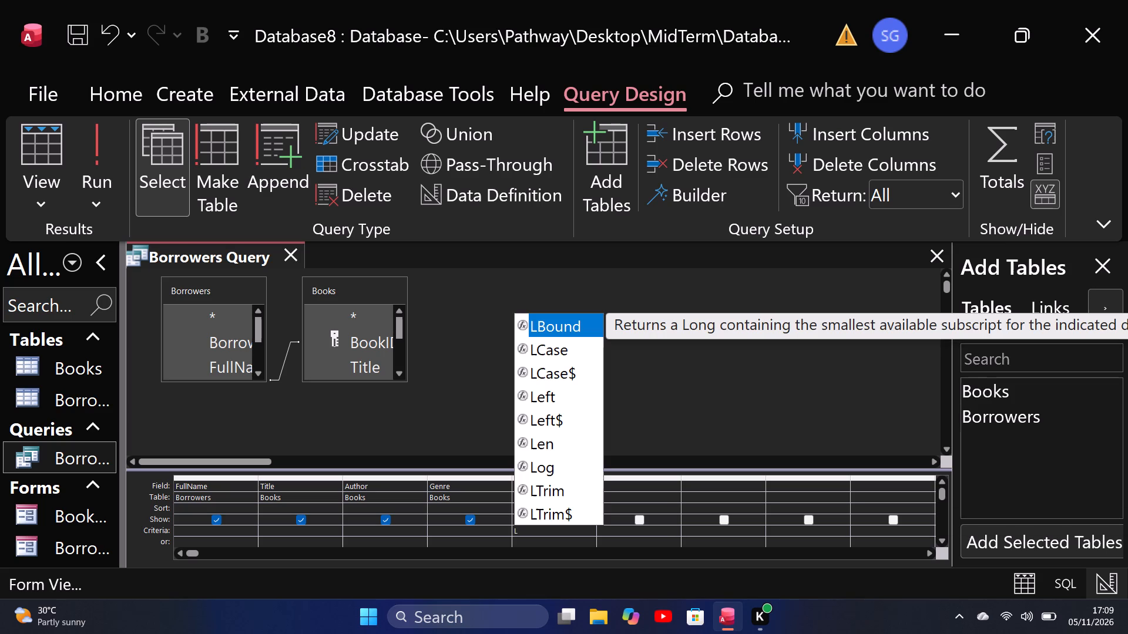
key("BackSpace")
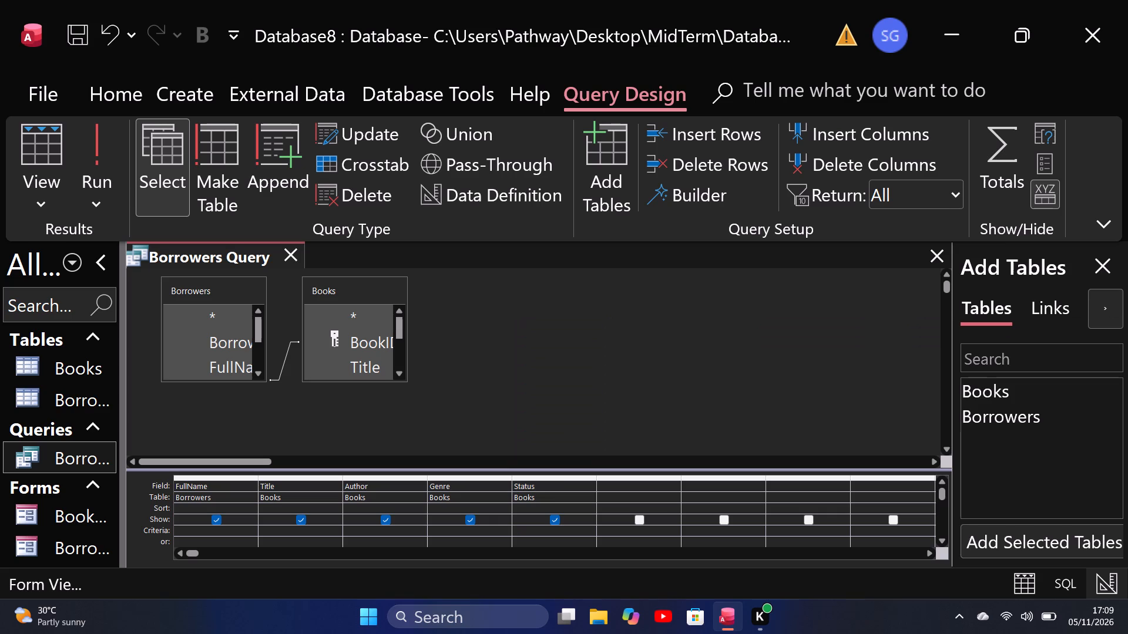
key("shift+ampersand")
key("BackSpace")
key("2")
key("BackSpace")
key("shift+quotedbl")
type("borr")
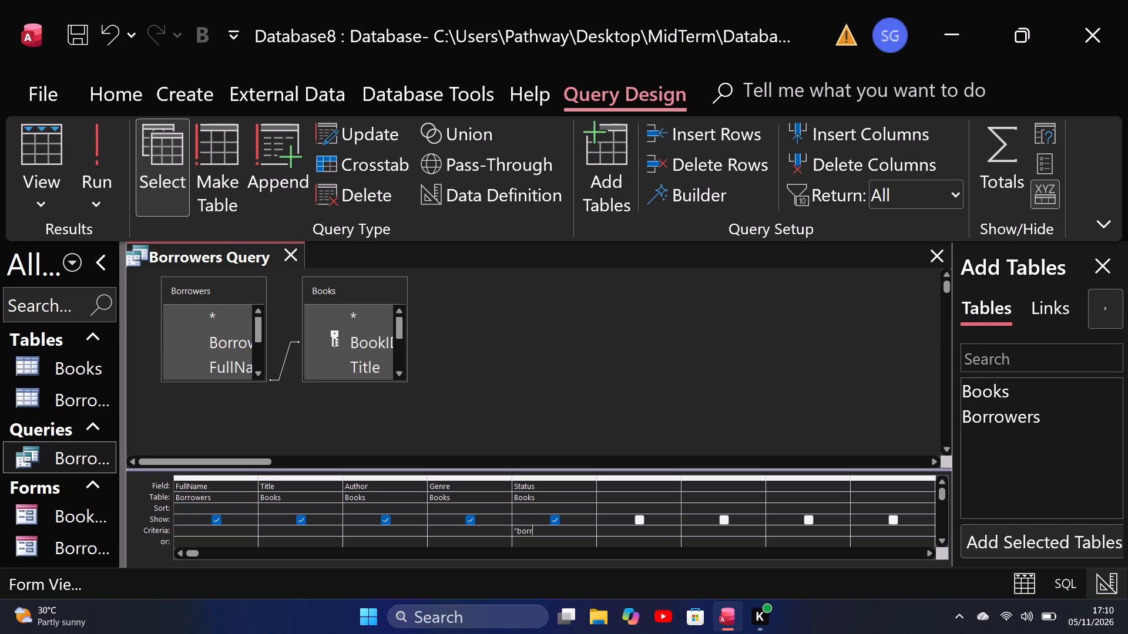
type("owed")
key("shift+quotedbl")
Run the Borrowers Query, save it, and close it.
left_click(103, 145)
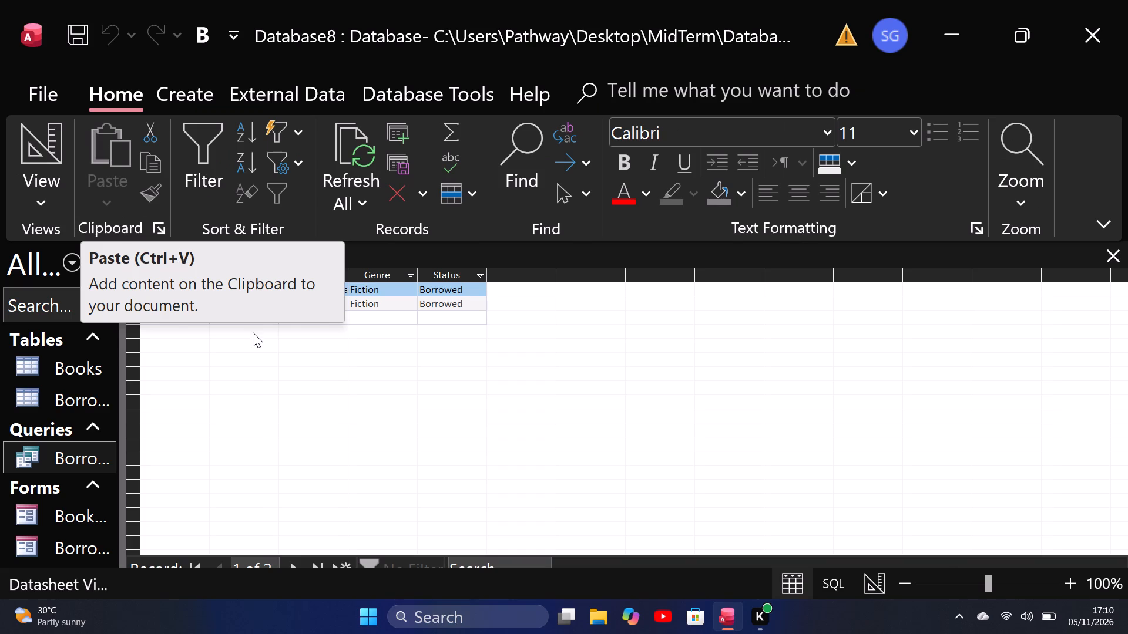
key("ctrl+s")
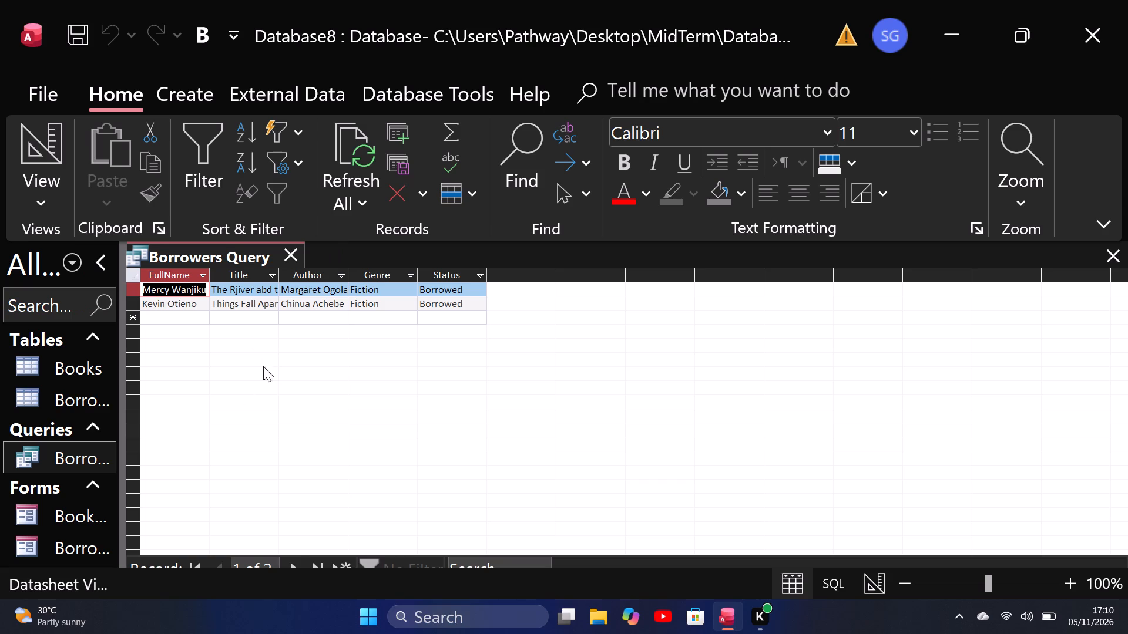
left_click(296, 255)
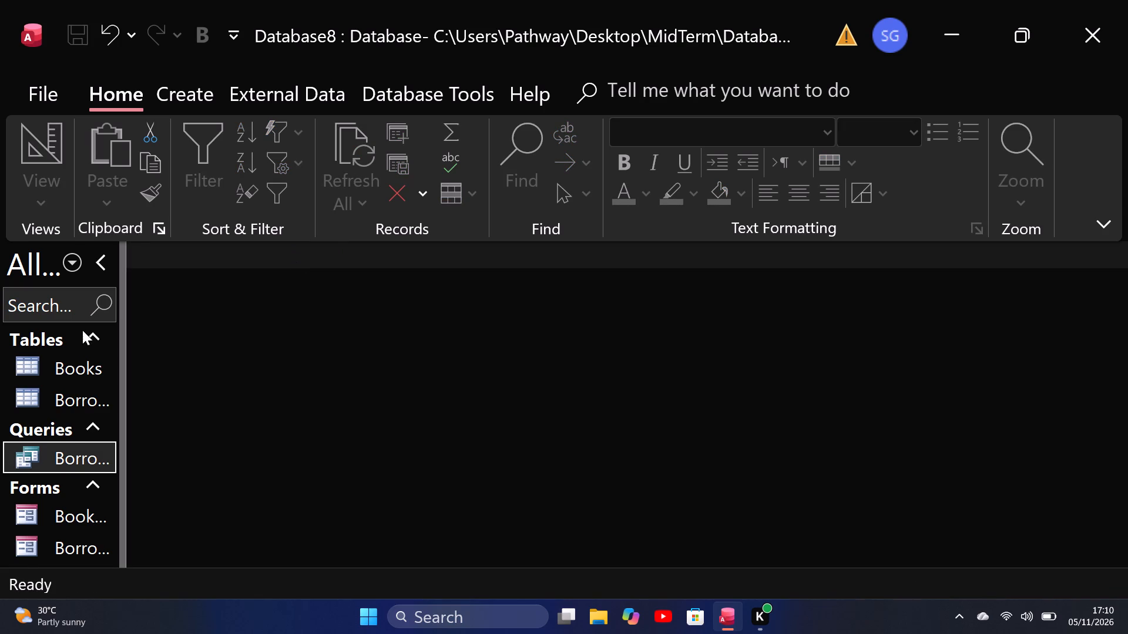
Reopen the Borrowers Query, check its saved criteria in Design View, and close it.
double_click(82, 454)
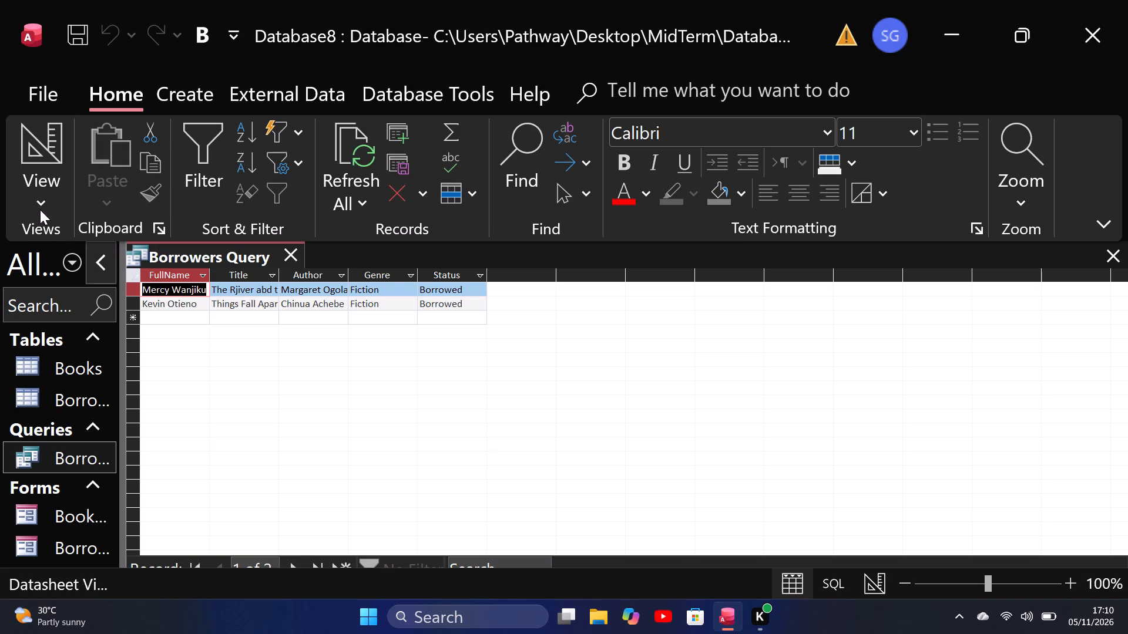
left_click(40, 204)
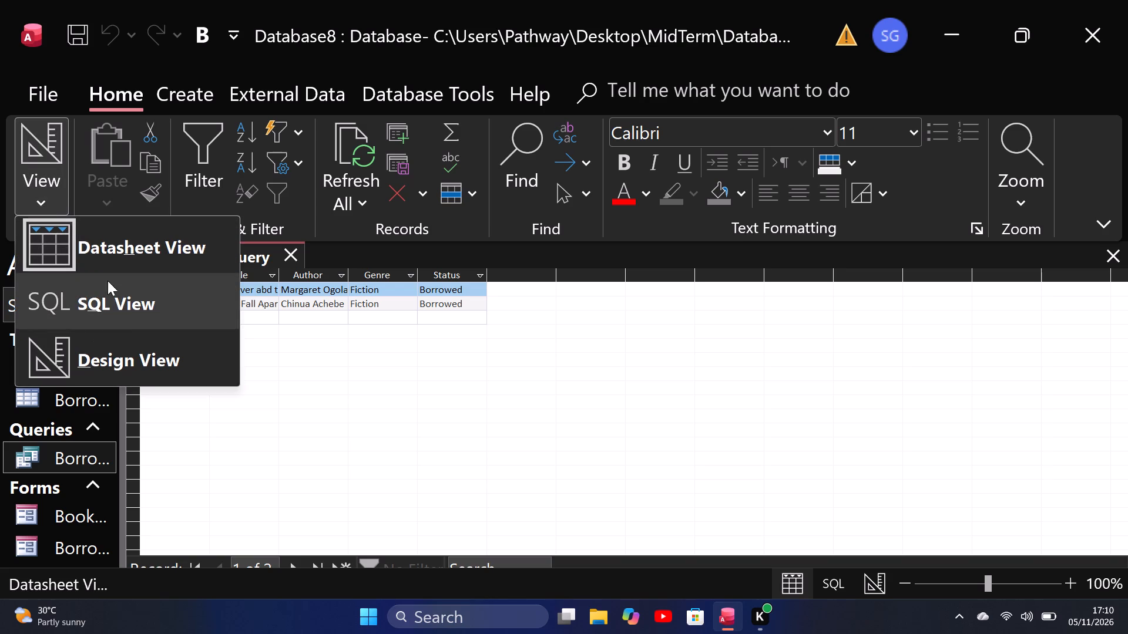
left_click(144, 349)
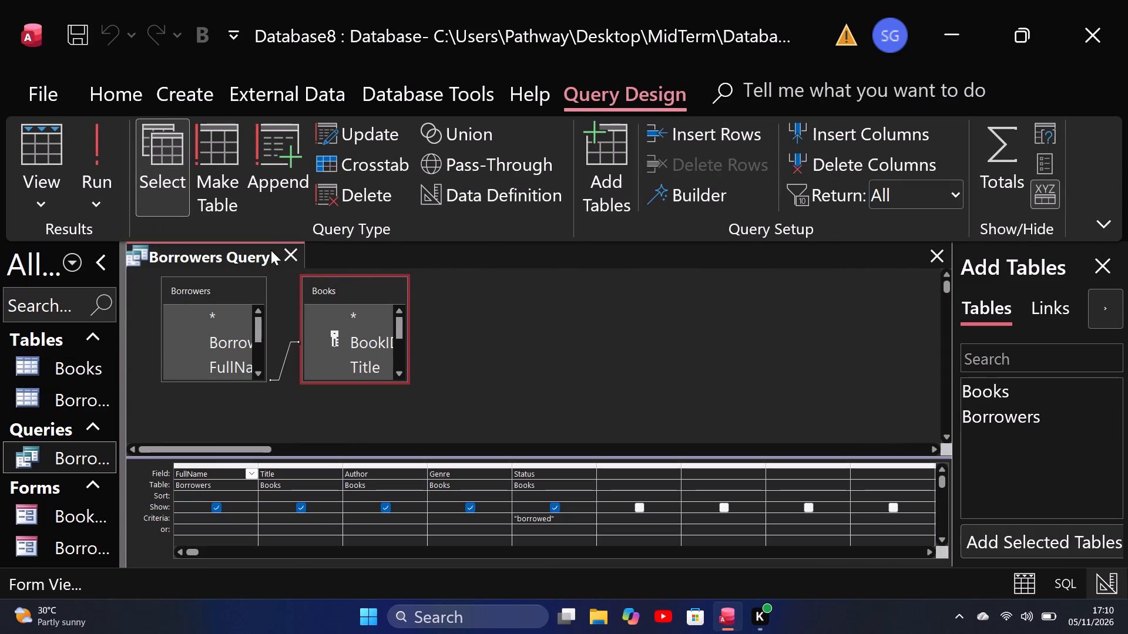
left_click(286, 253)
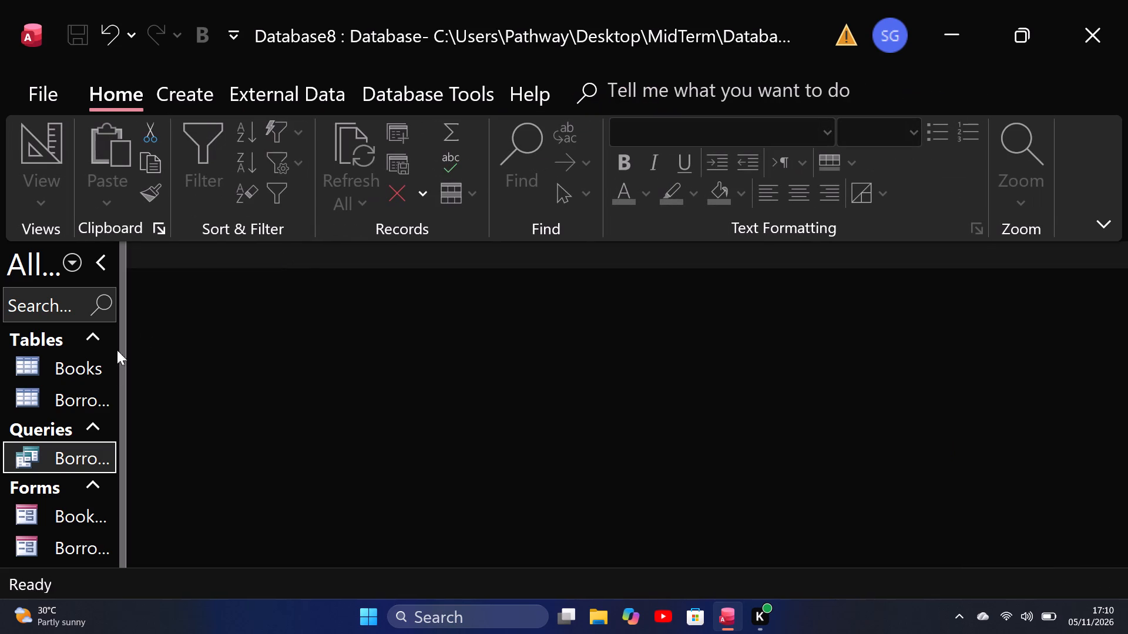
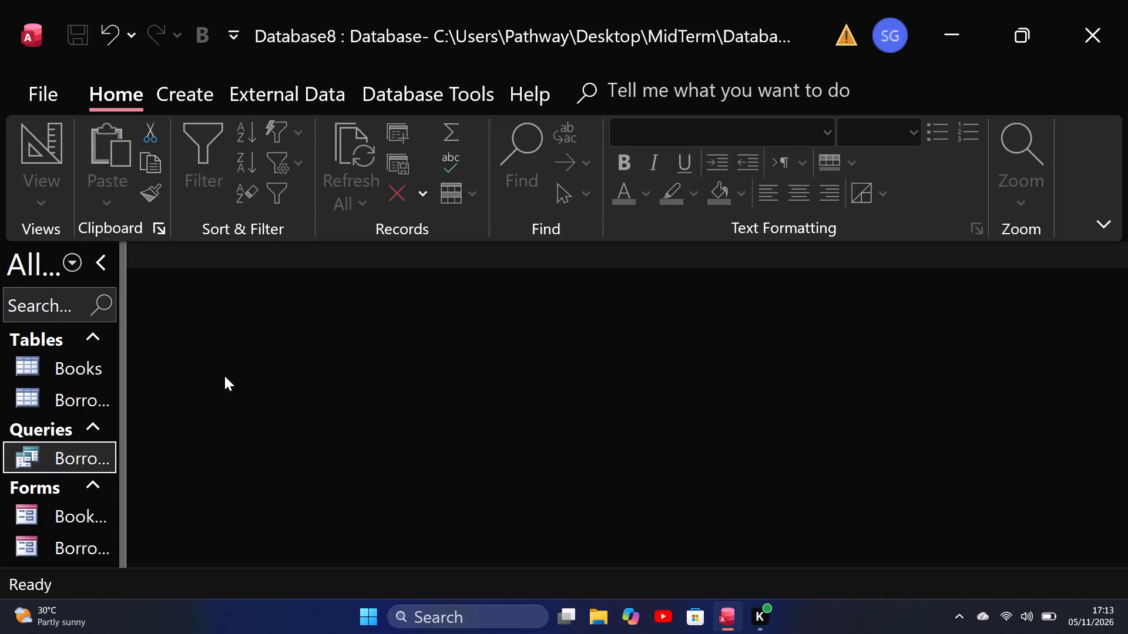
Create a report based on the Books table.
left_click(99, 360)
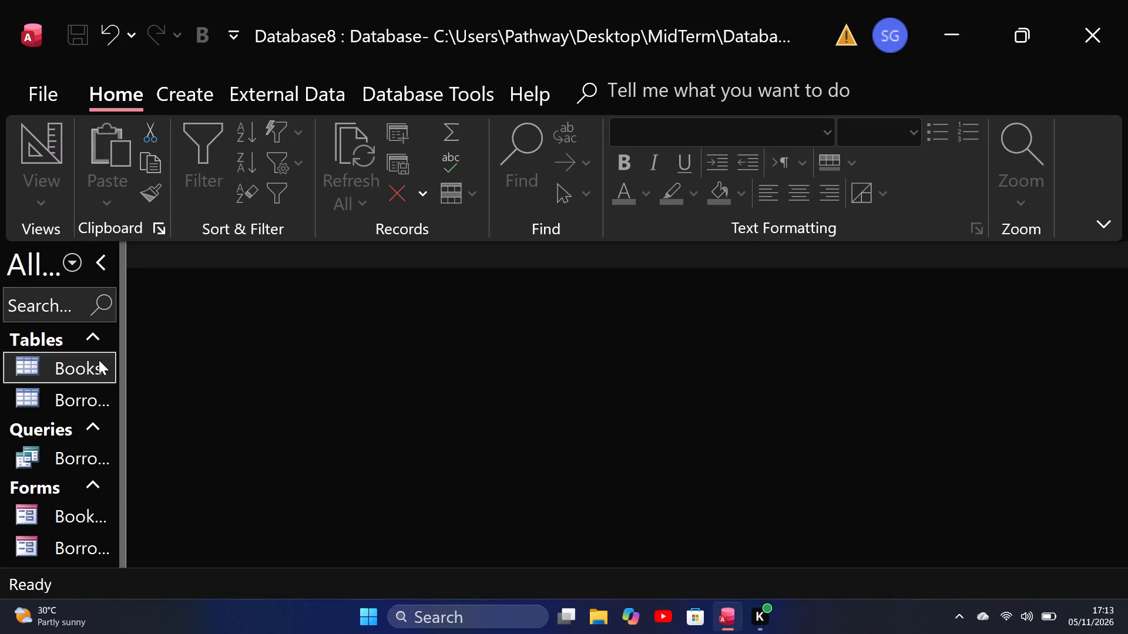
left_click(188, 104)
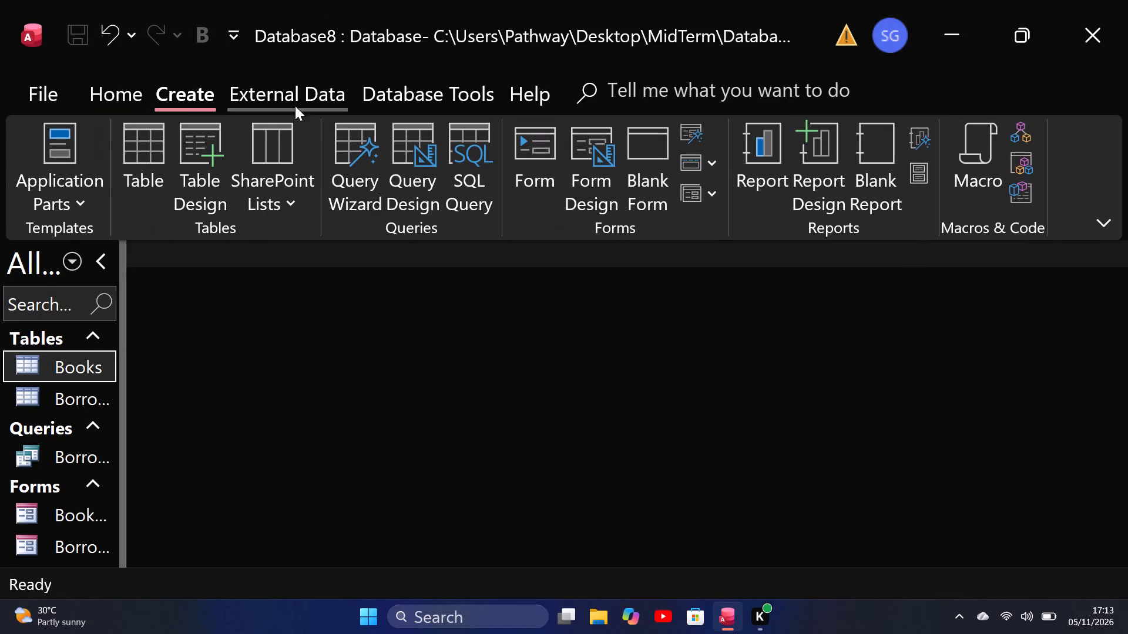
left_click(748, 168)
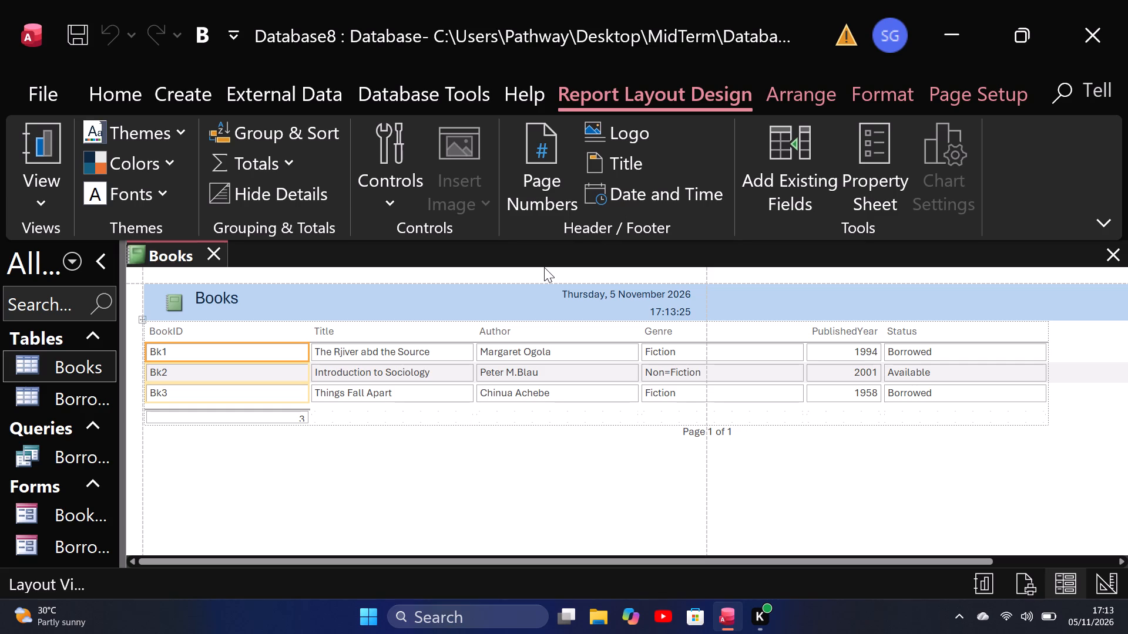
Save the new Books report under the name BooksRPT.
key("ctrl+s")
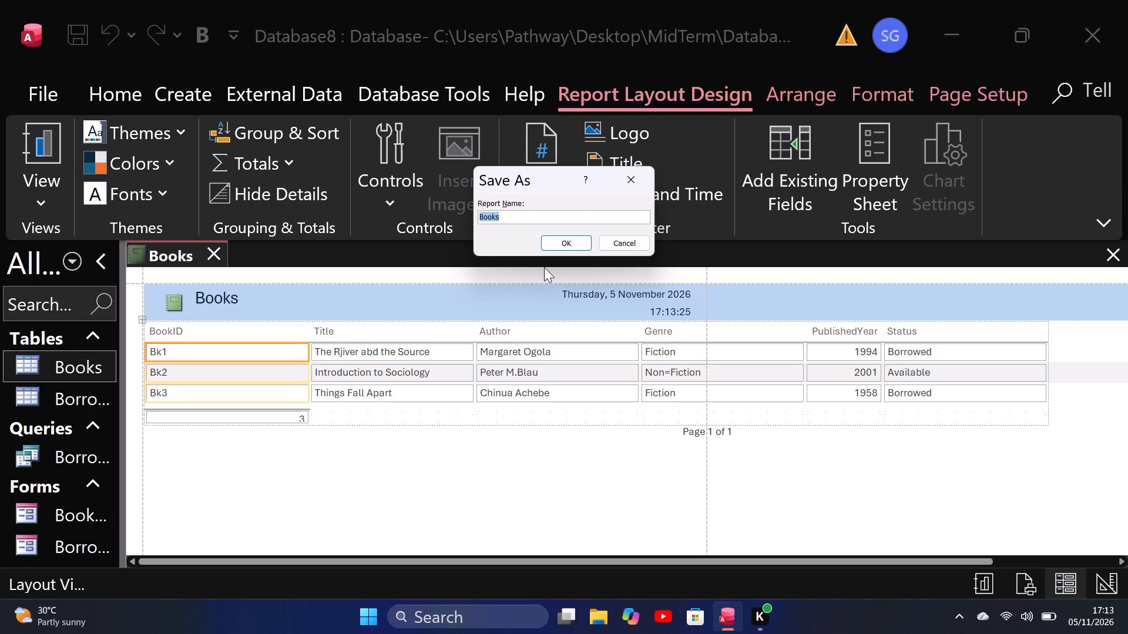
left_click(532, 205)
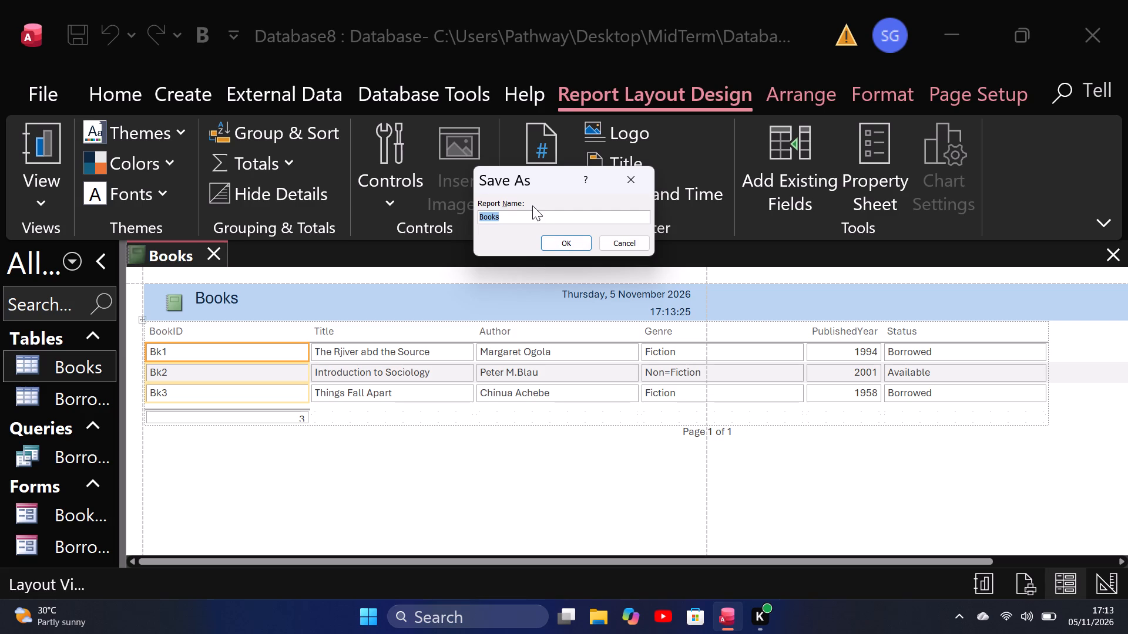
left_click(524, 208)
left_click(523, 211)
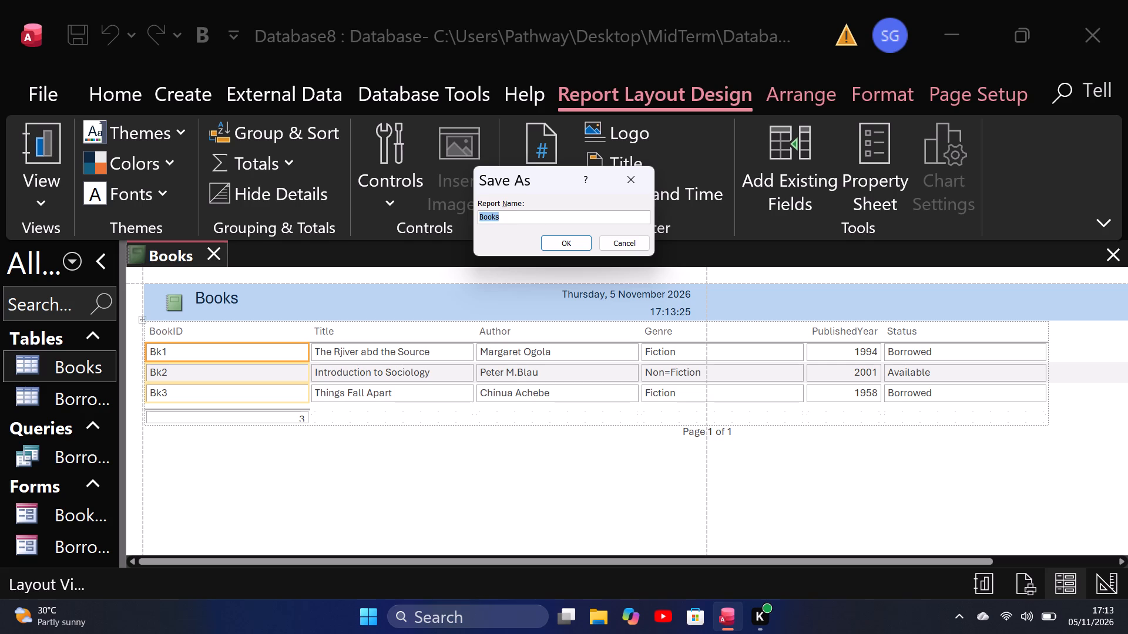
left_click(521, 213)
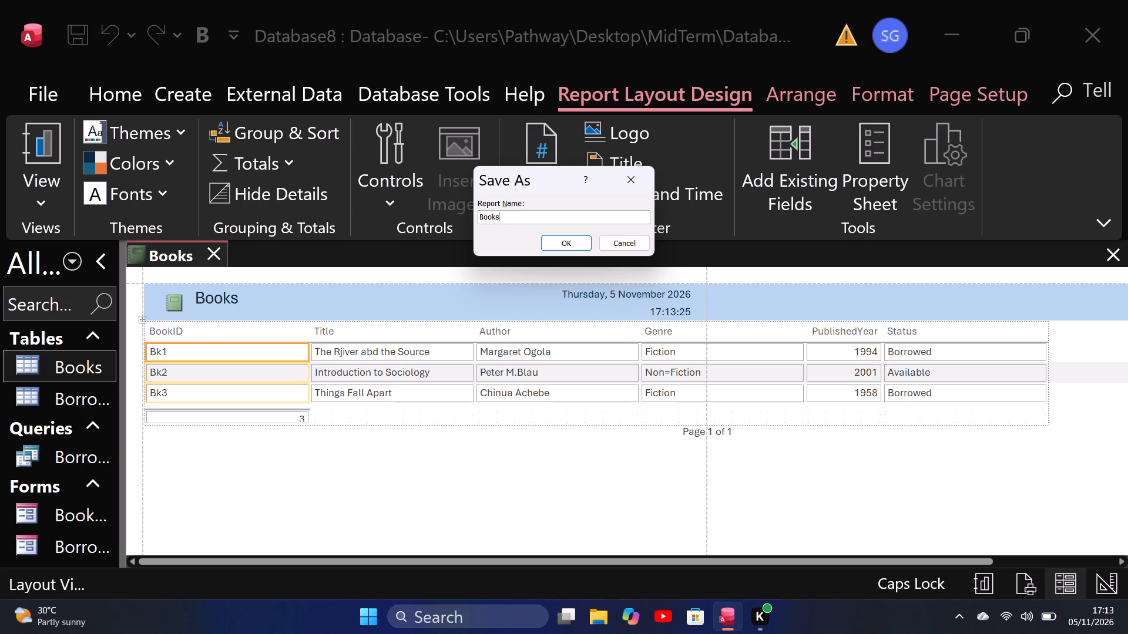
type("RPT")
key("Return")
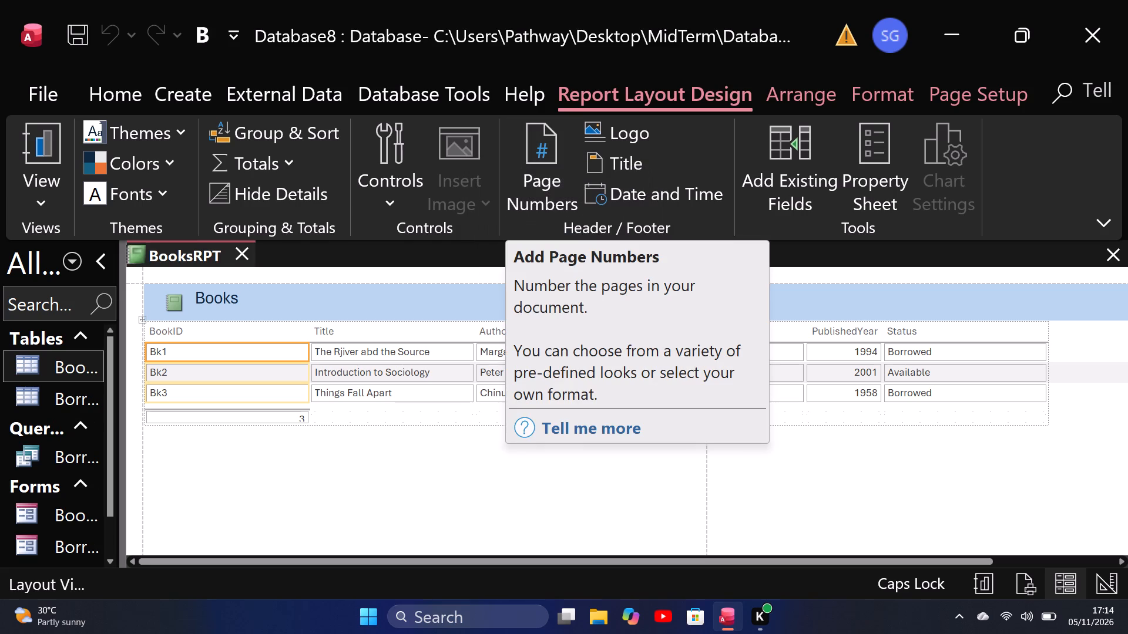